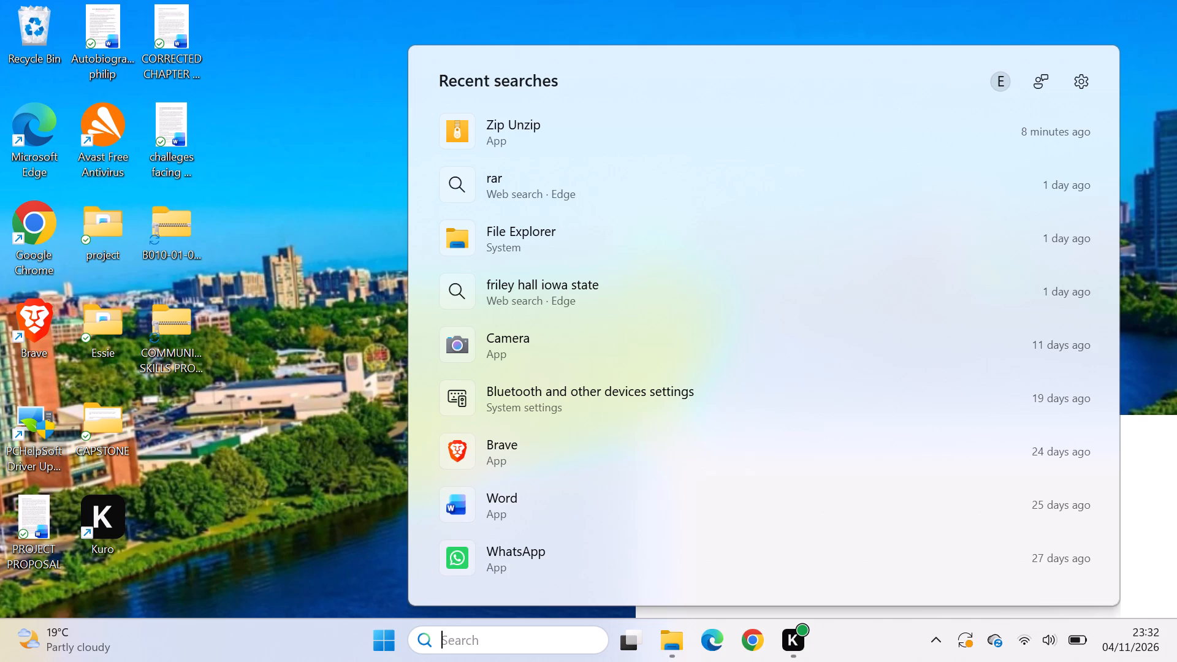
Search the computer for EXCEL and launch the Excel app from the results.
text(EXCEL)
triple_click(831, 309)
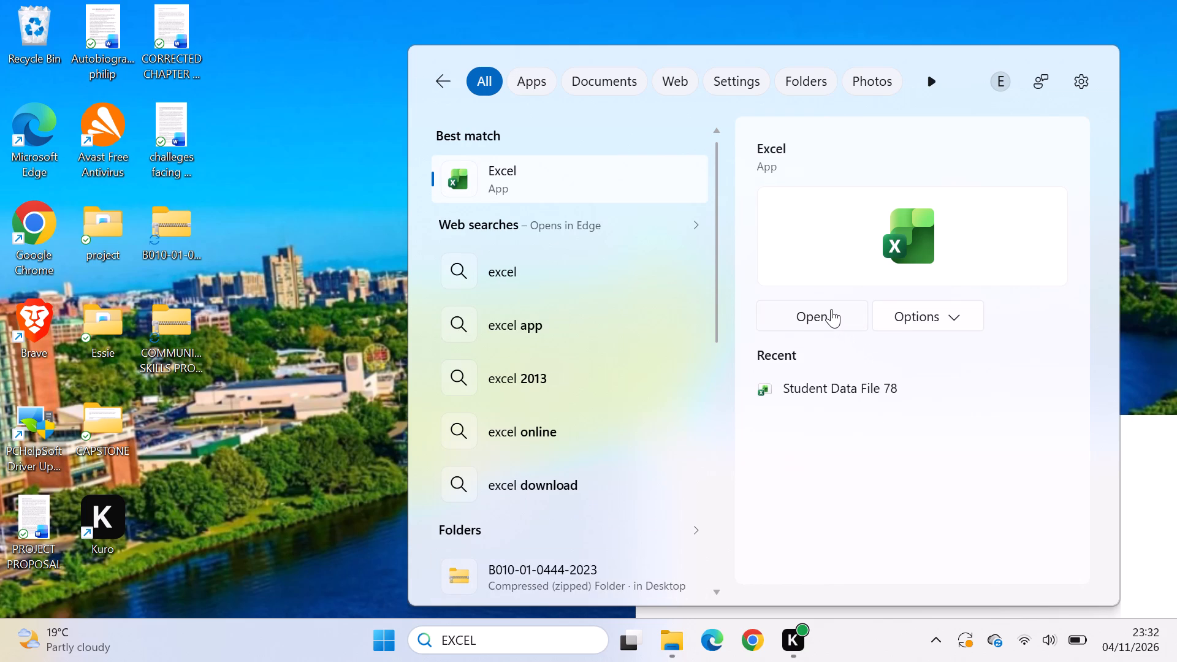
triple_click(832, 311)
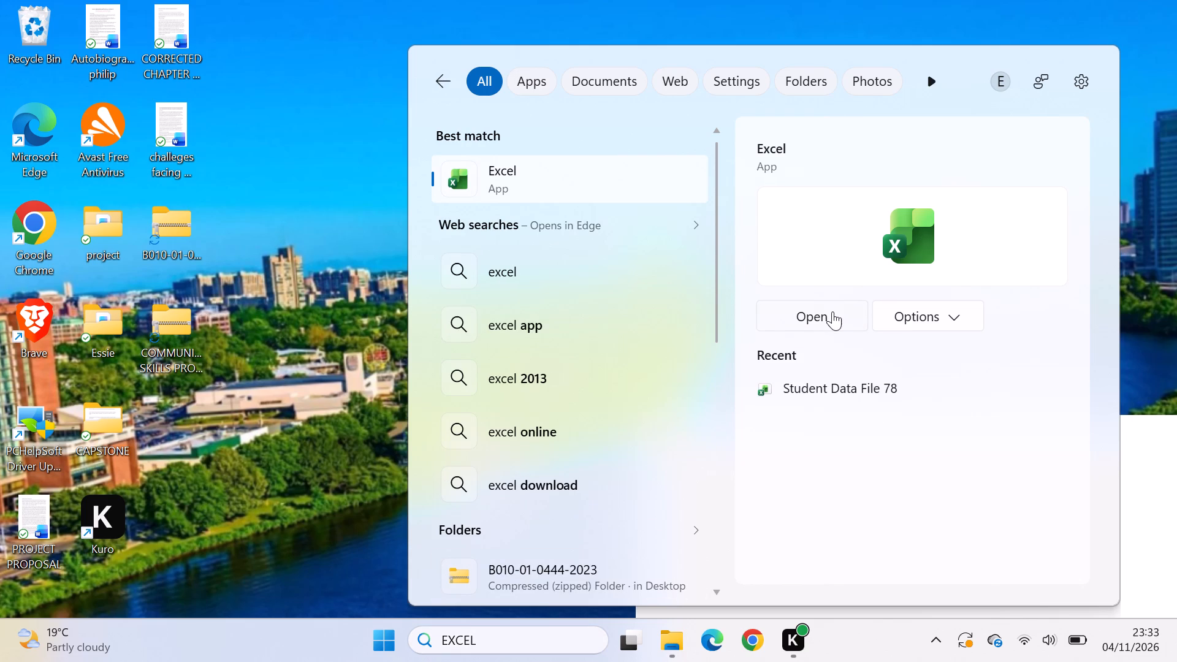
click(832, 311)
triple_click(823, 317)
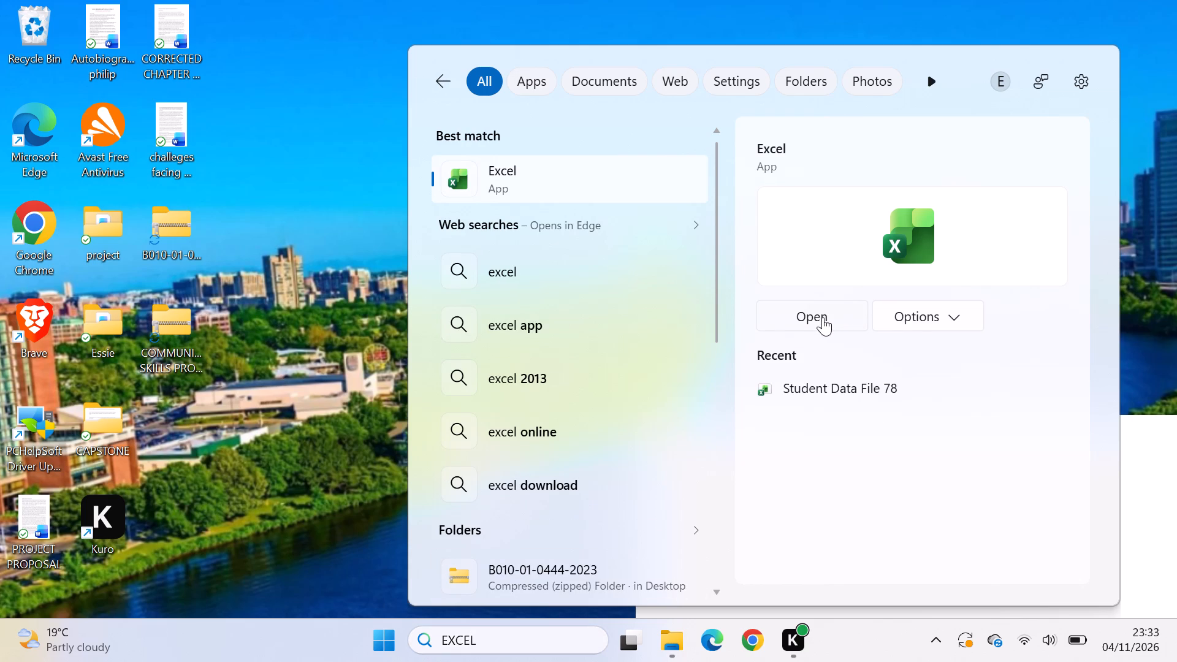
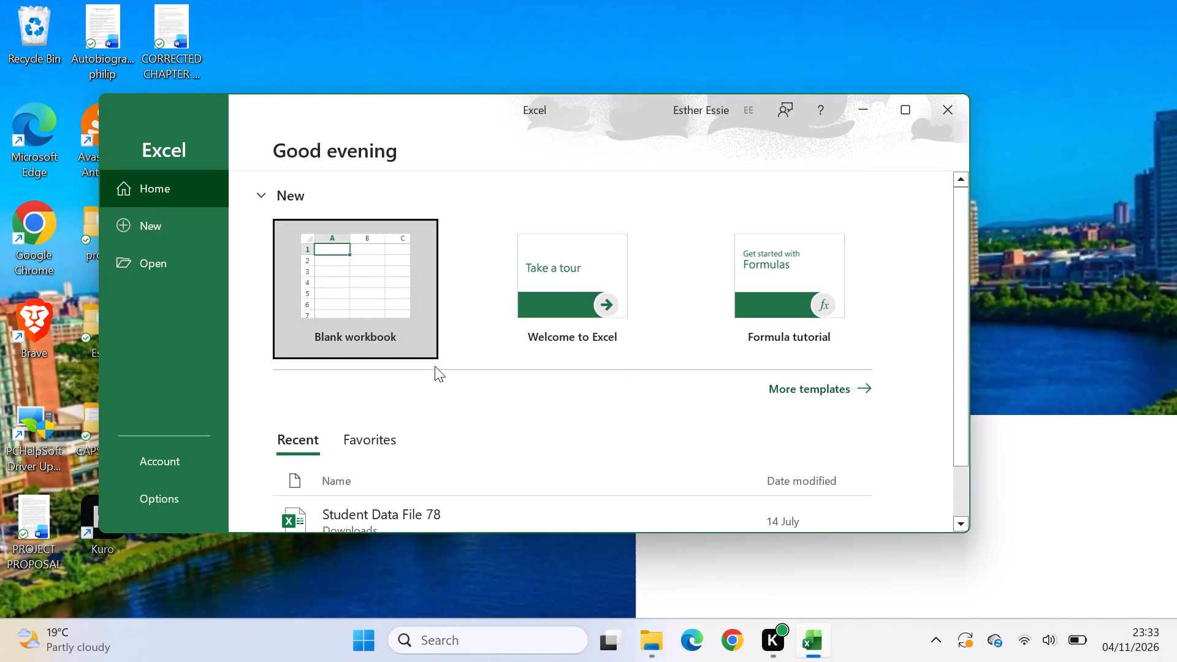
Create a new blank workbook and maximize its window to fill the screen.
click(383, 268)
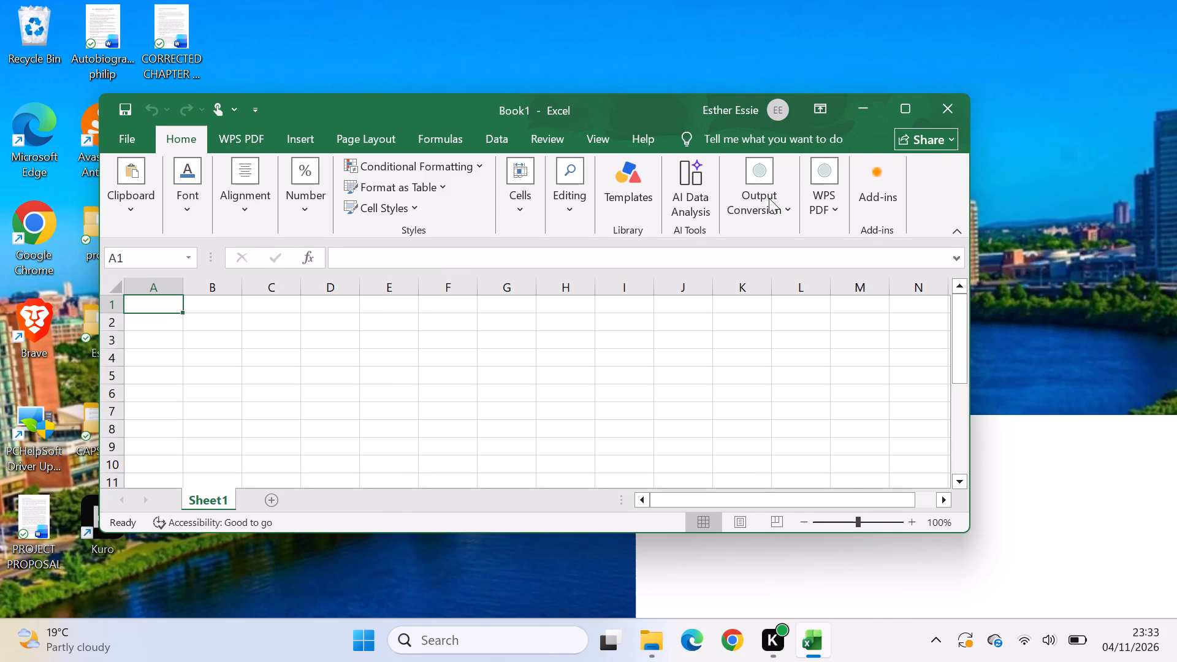
click(902, 114)
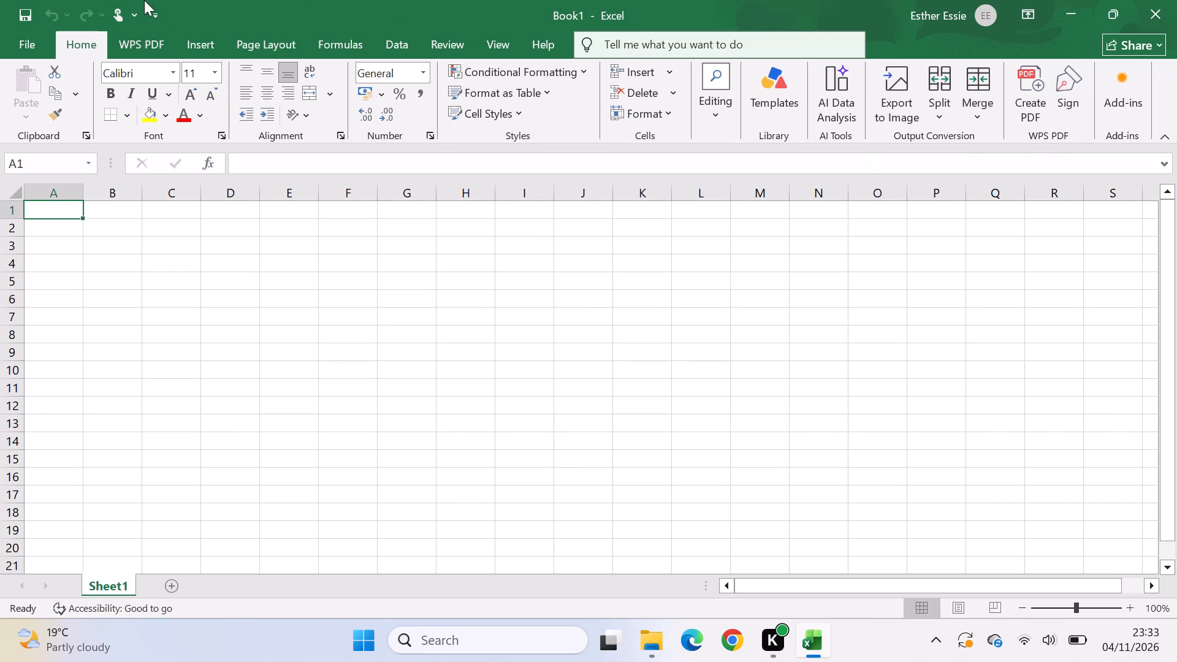
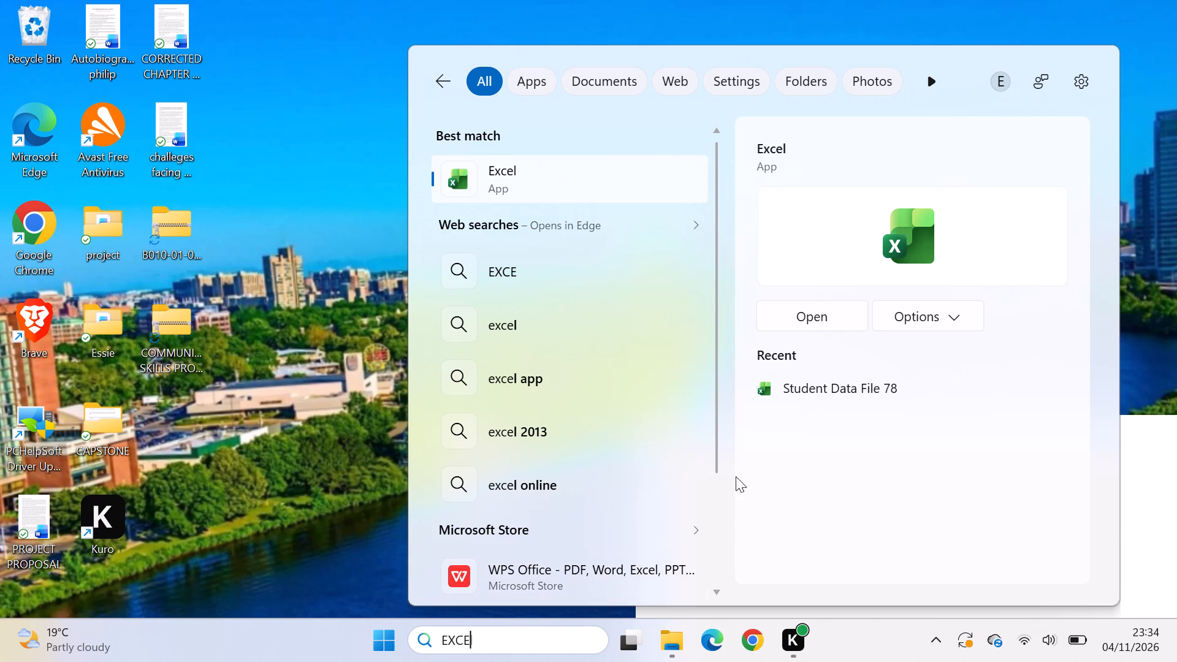
Open the recent workbook Student Data File 78 in Excel and enable editing.
click(825, 312)
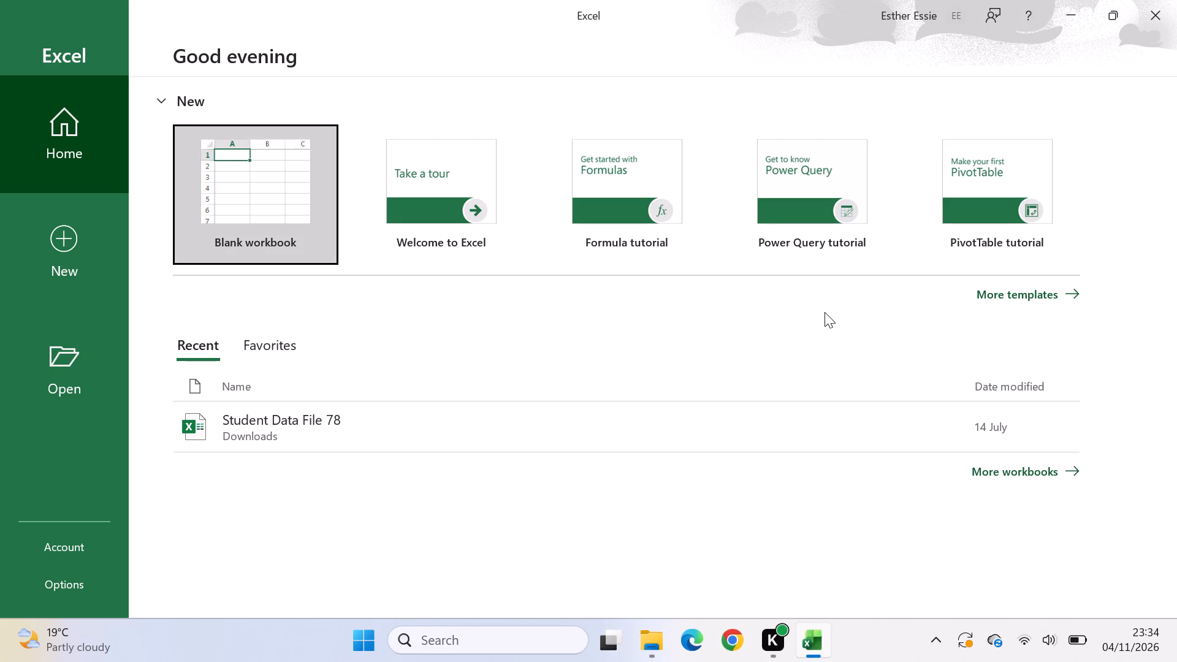
double_click(428, 422)
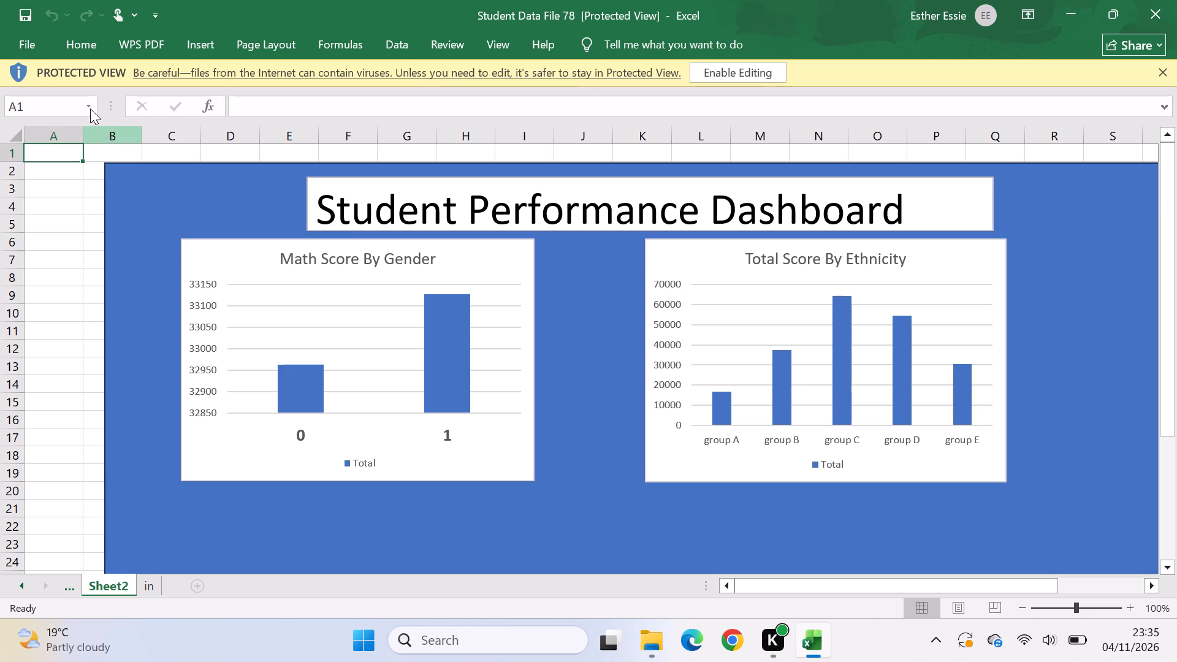
click(755, 70)
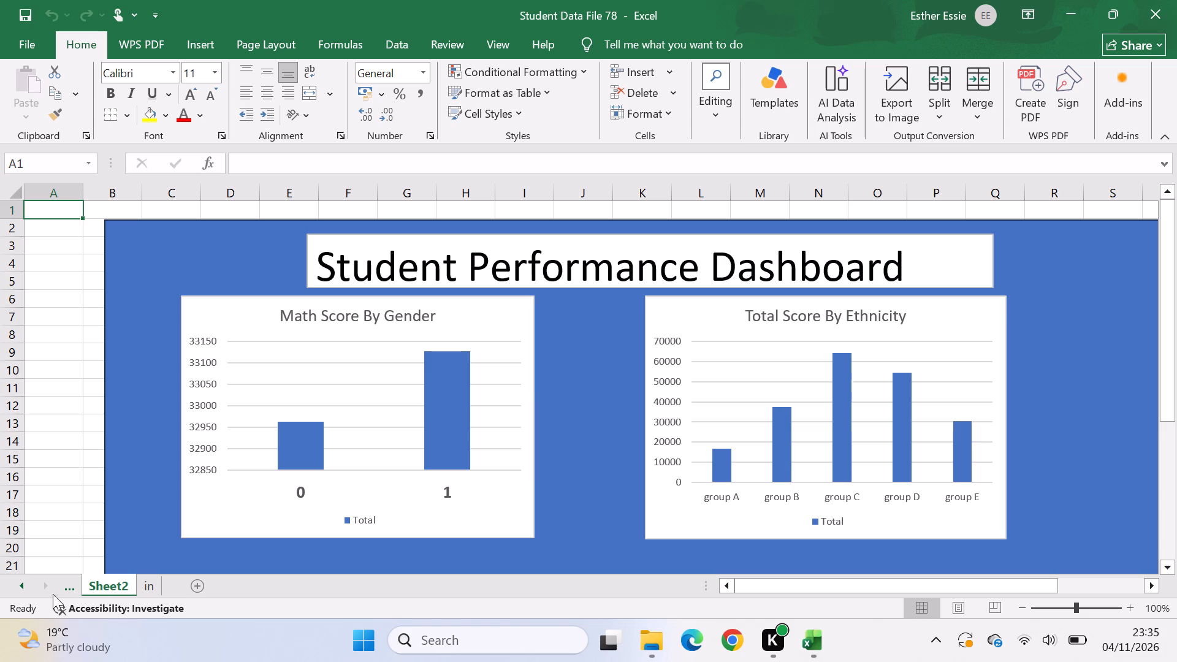
Switch from the dashboard sheet to Sheet1, which holds the pivot tables and their charts.
click(20, 585)
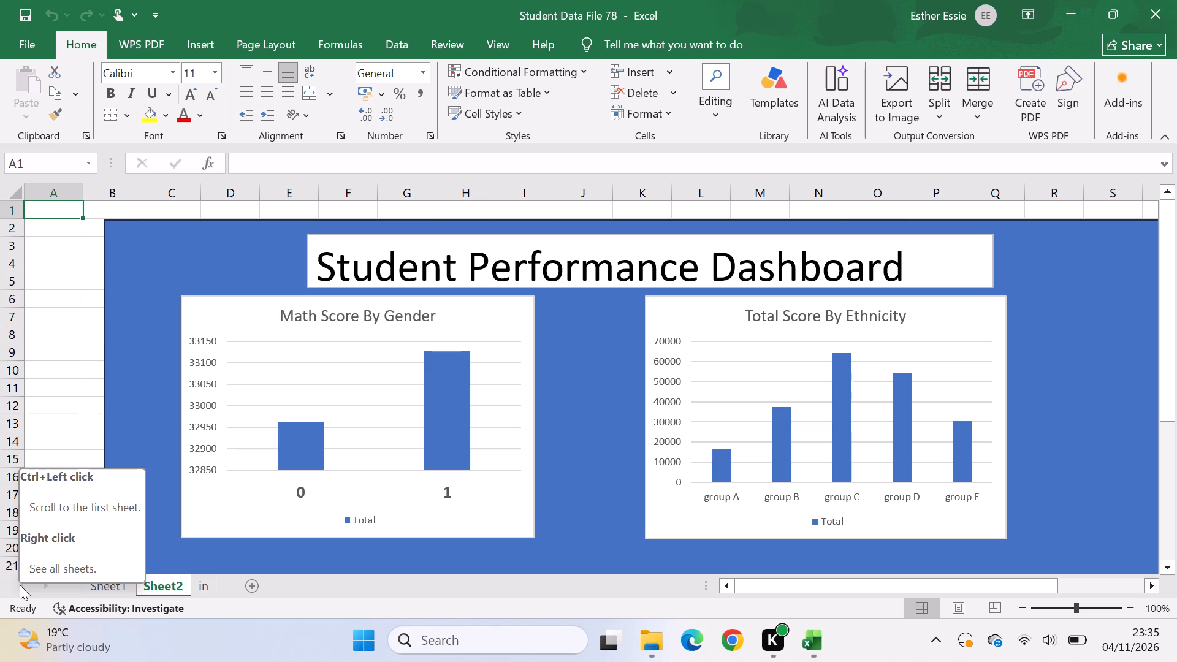
click(97, 587)
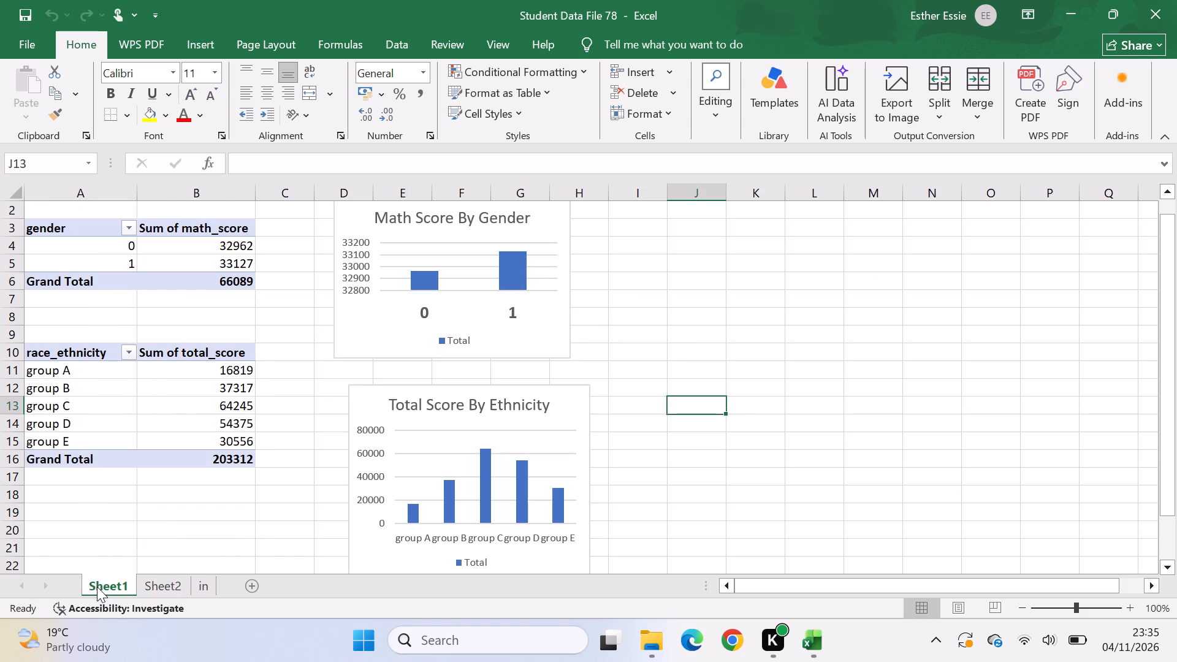
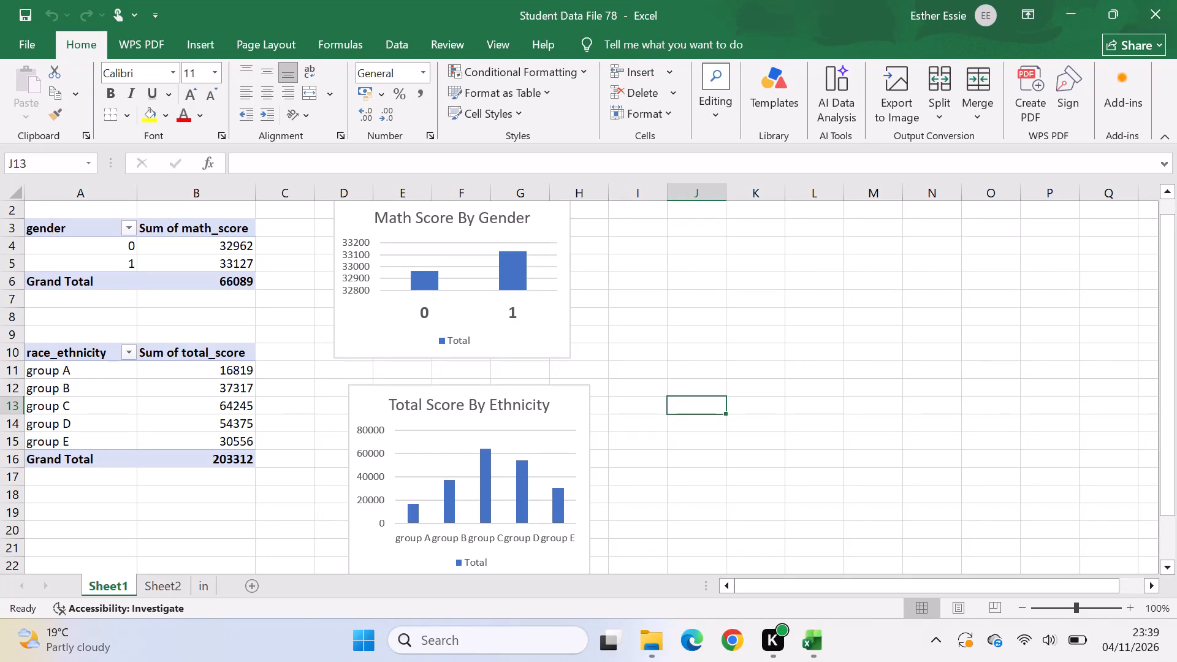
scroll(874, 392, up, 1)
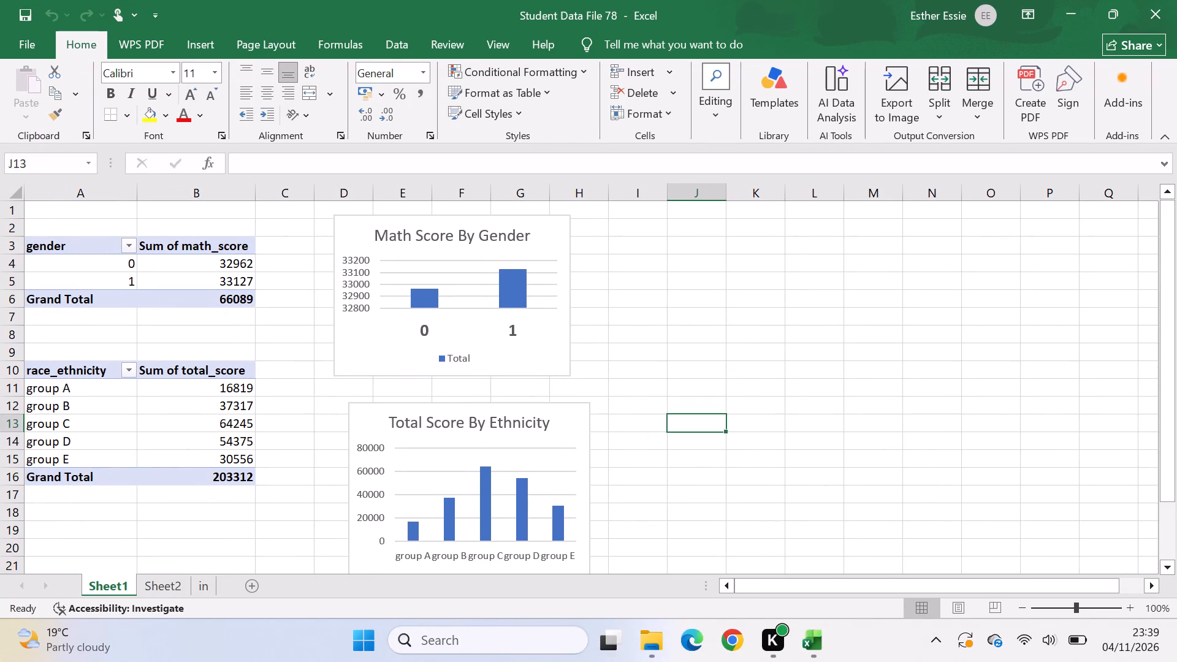
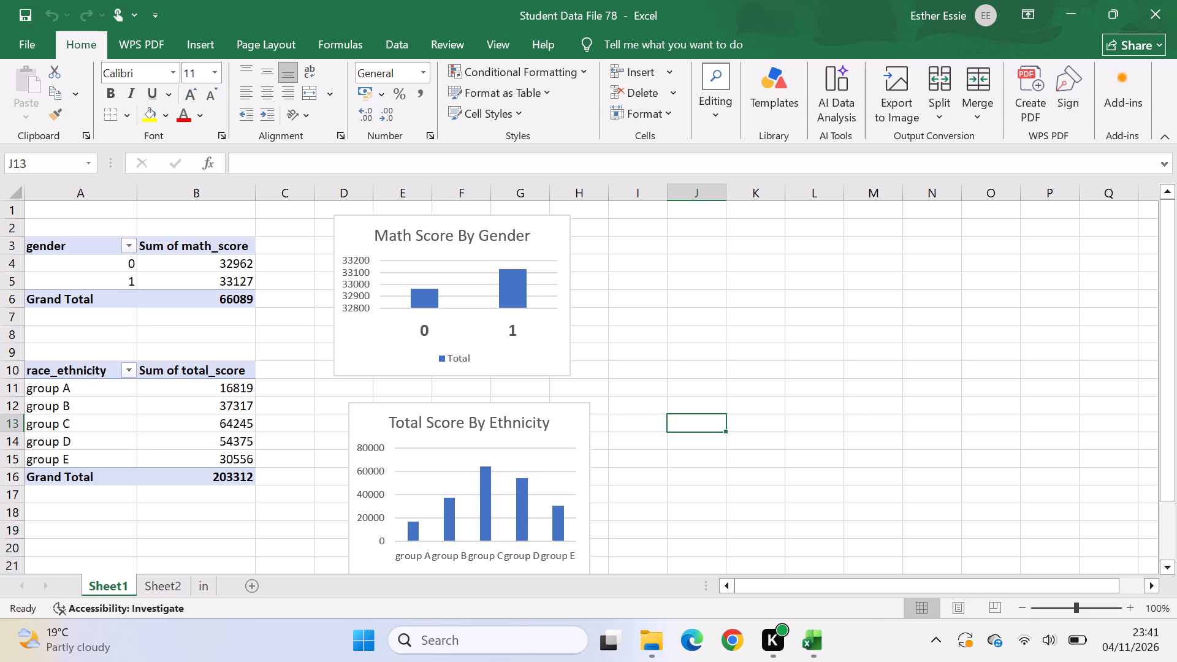
Select the race_ethnicity pivot table range A10:B15, from the headers through group E, leaving out the Grand Total row.
drag(53, 371, 132, 476)
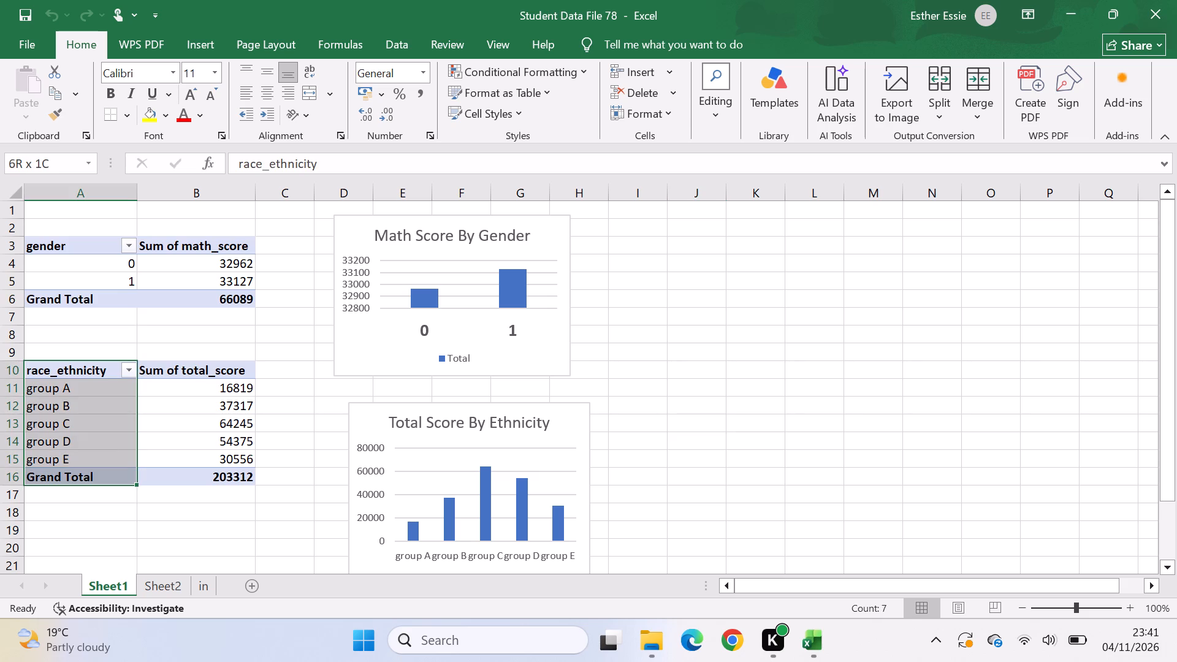
drag(132, 476, 169, 479)
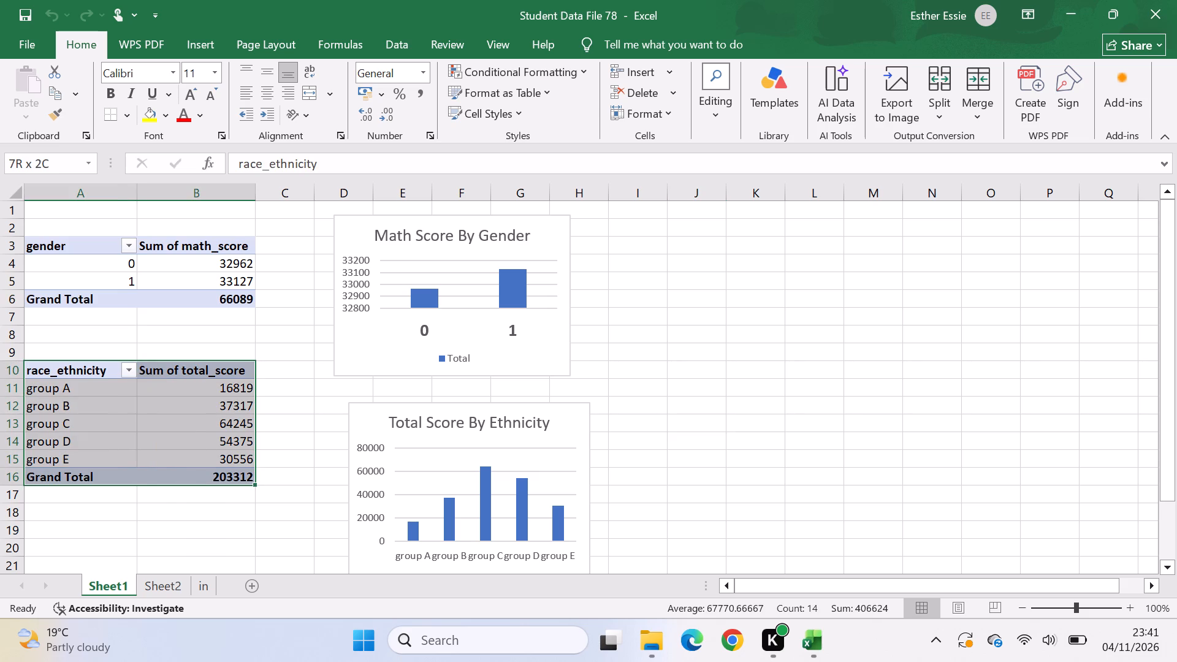
drag(169, 479, 172, 481)
drag(172, 481, 171, 461)
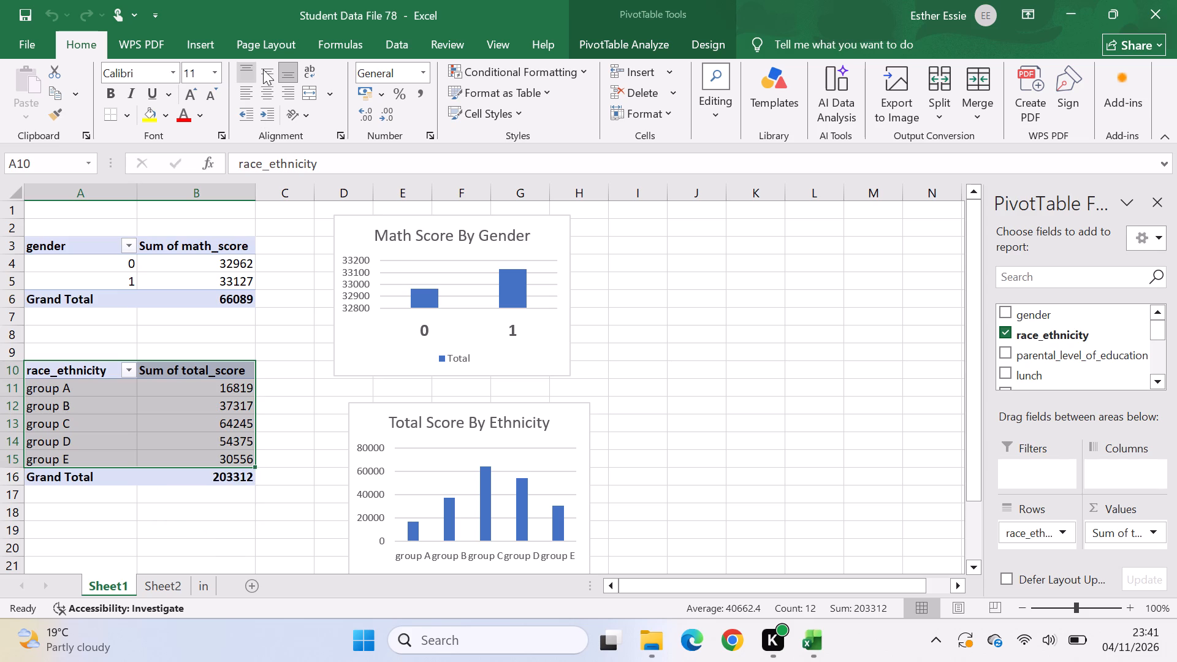
click(704, 36)
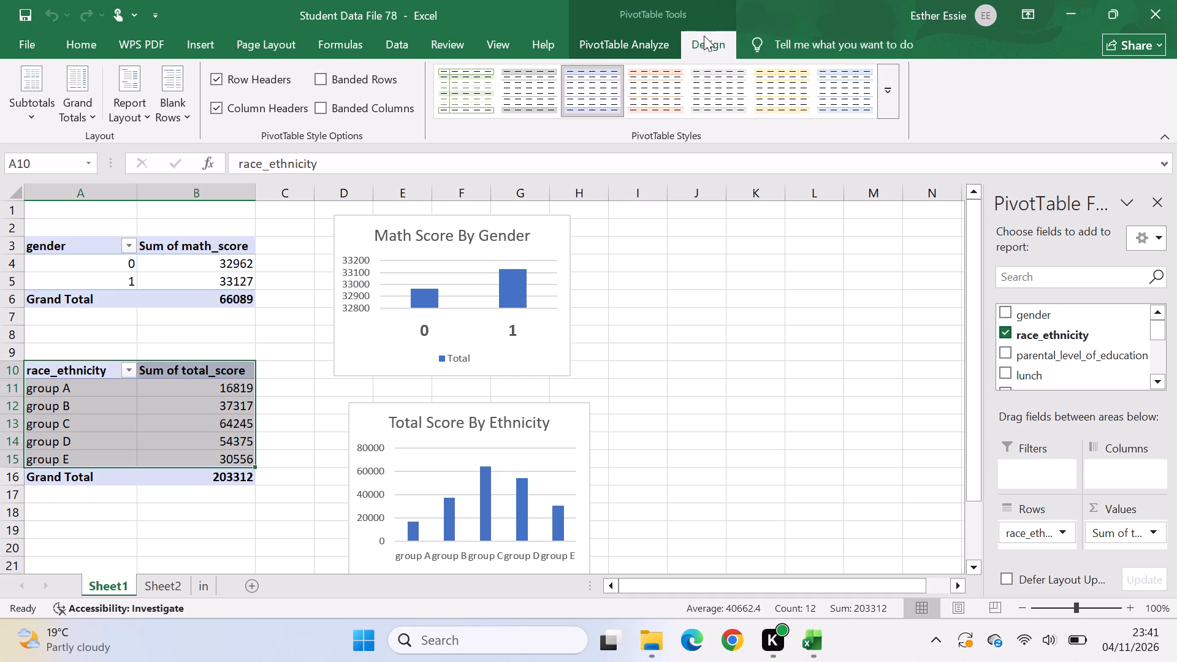
click(77, 42)
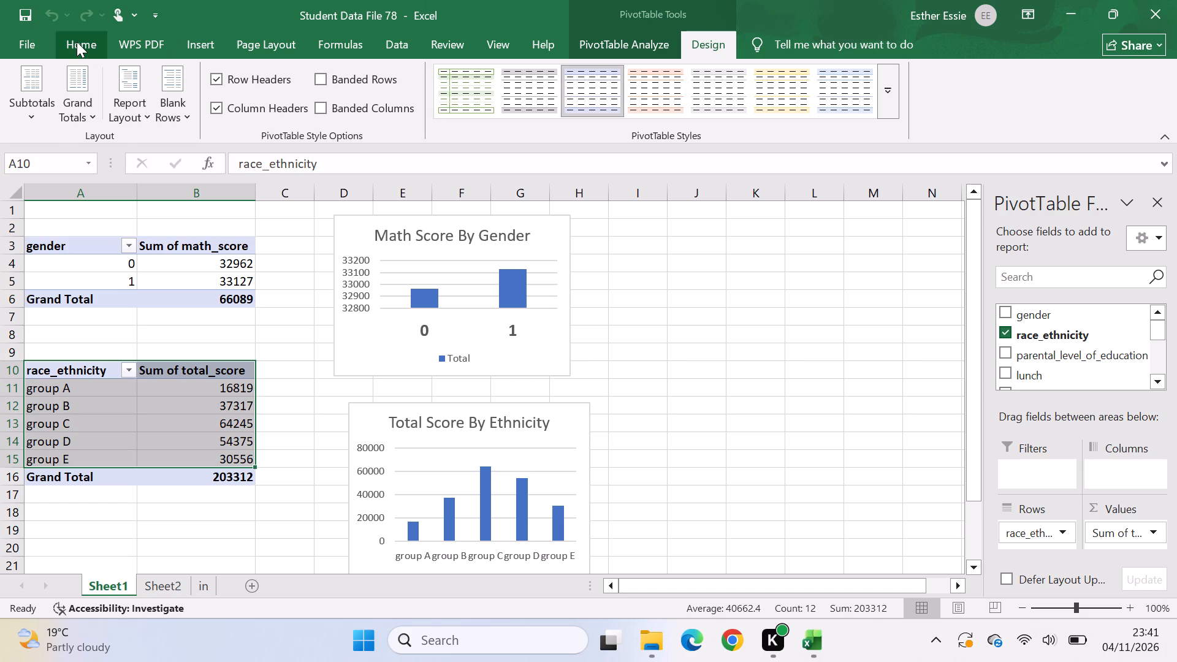
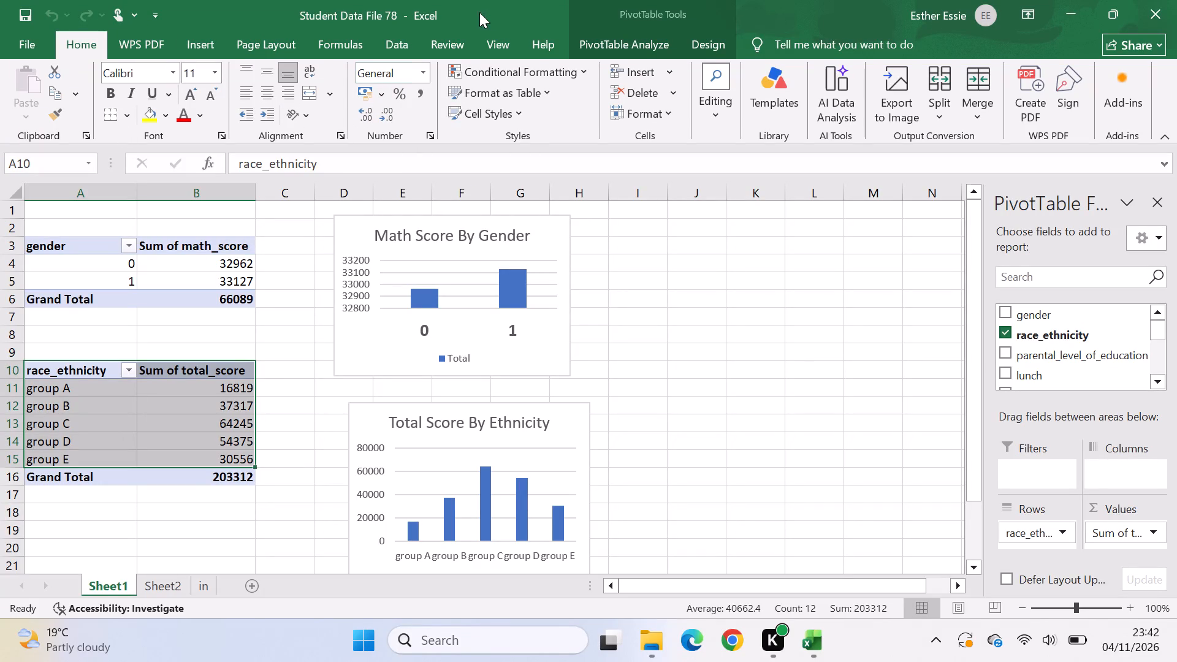
Start AI Data Analysis on the selected race_ethnicity total score range.
double_click(592, 35)
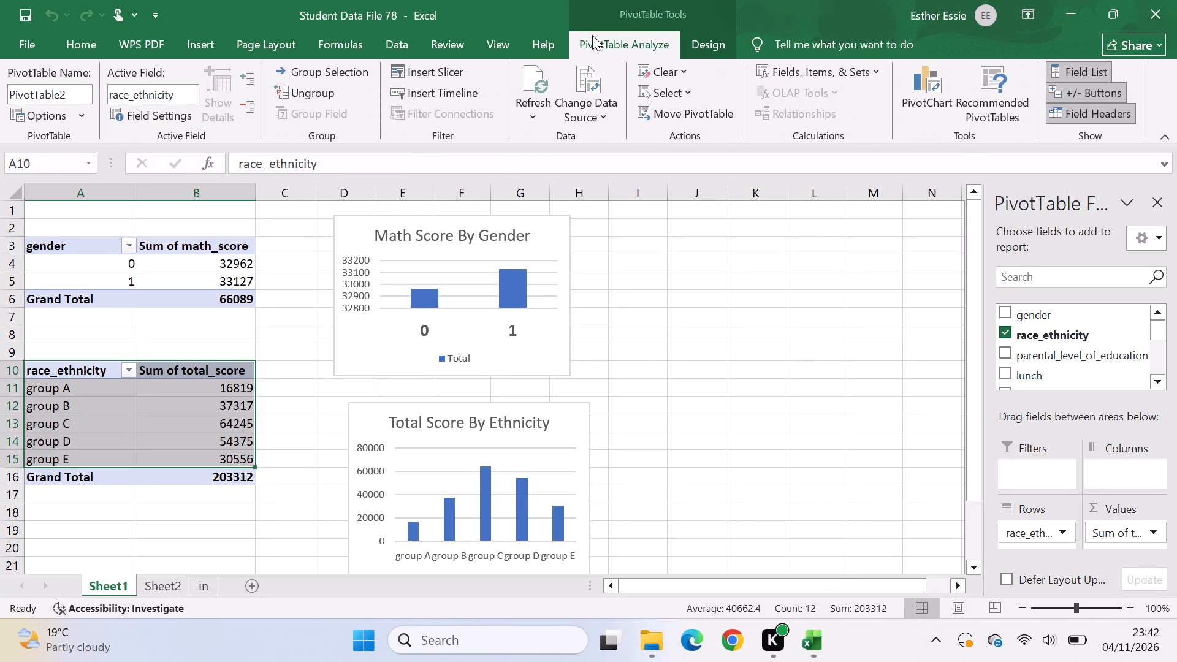
click(82, 45)
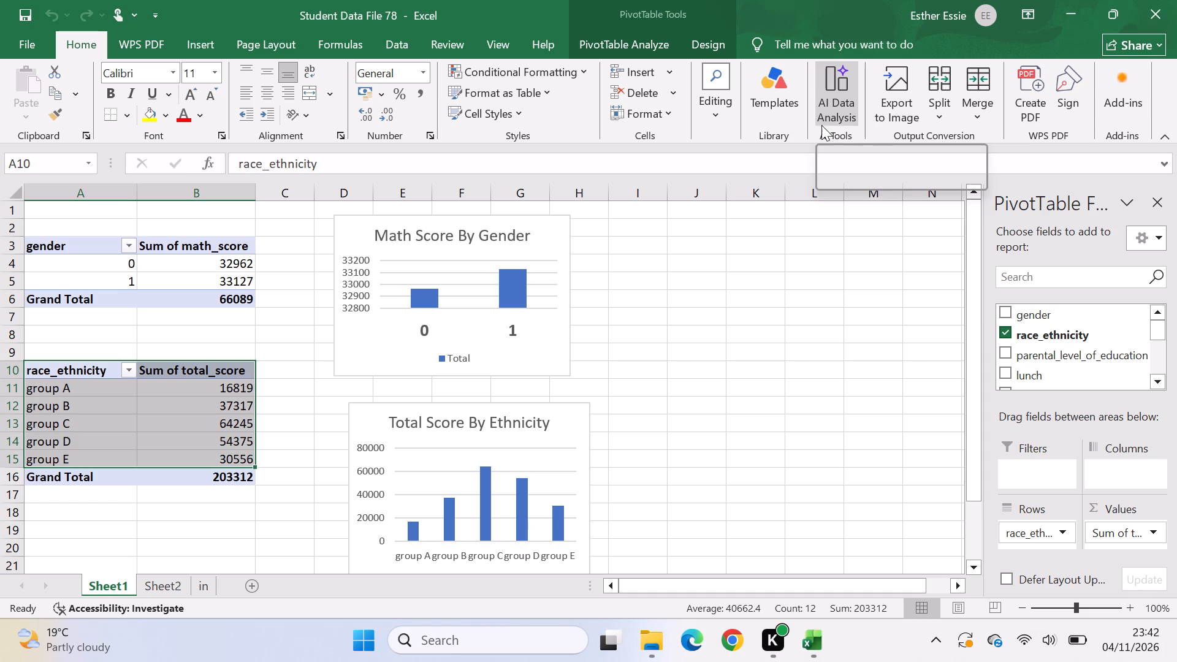
click(837, 97)
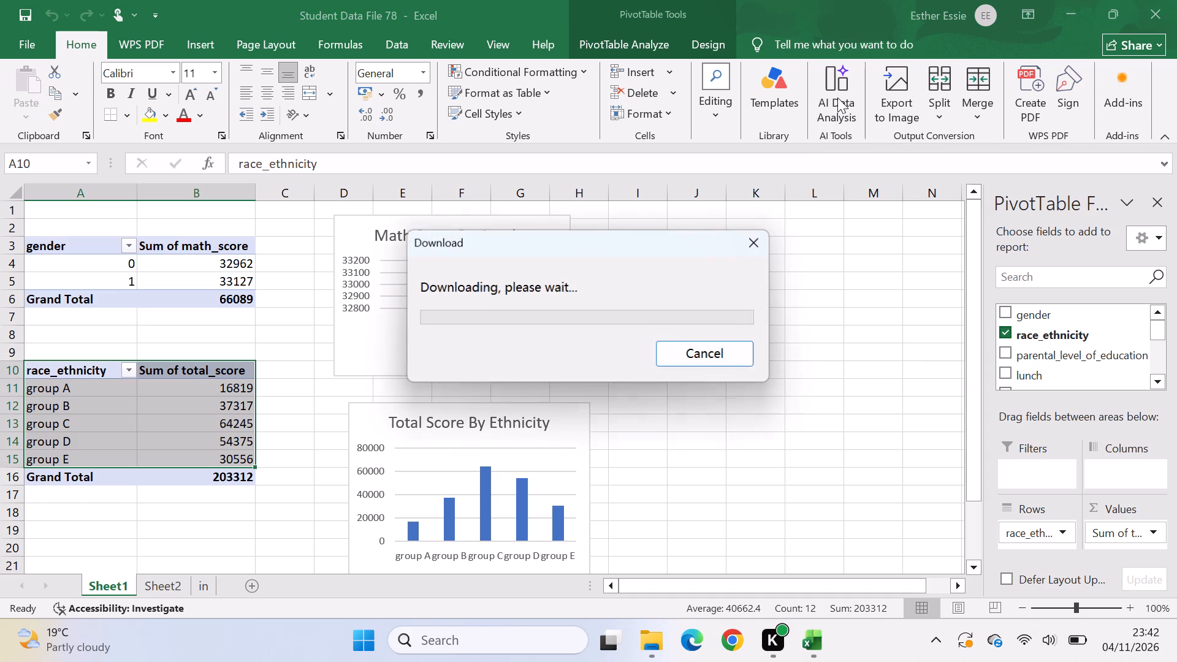
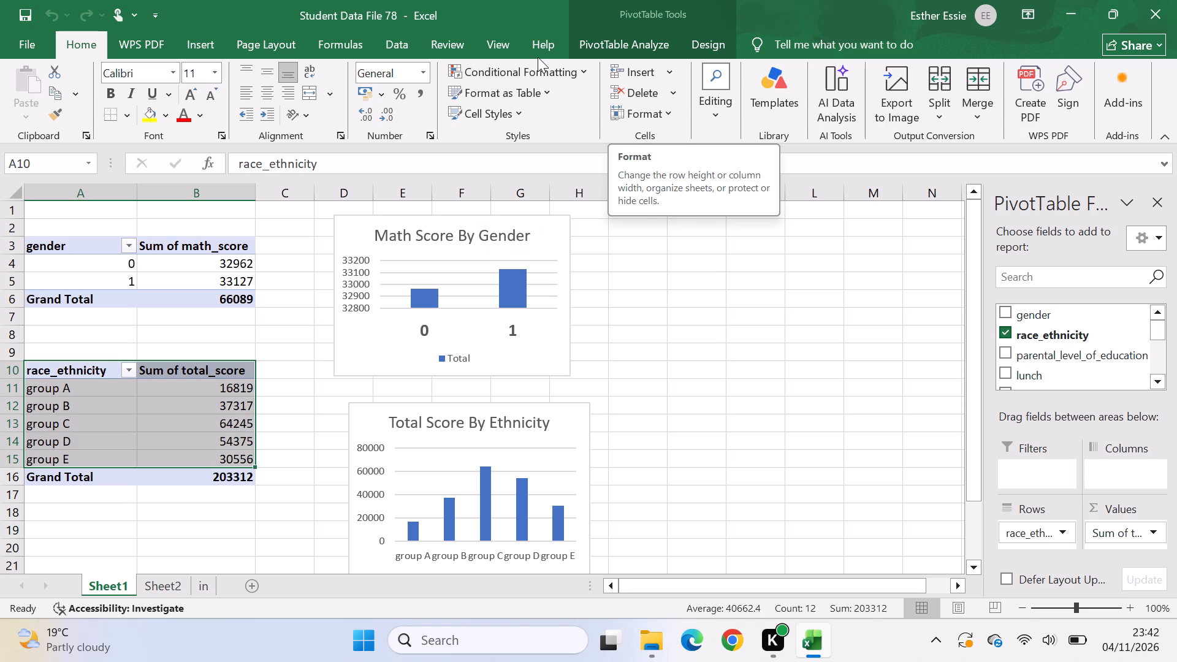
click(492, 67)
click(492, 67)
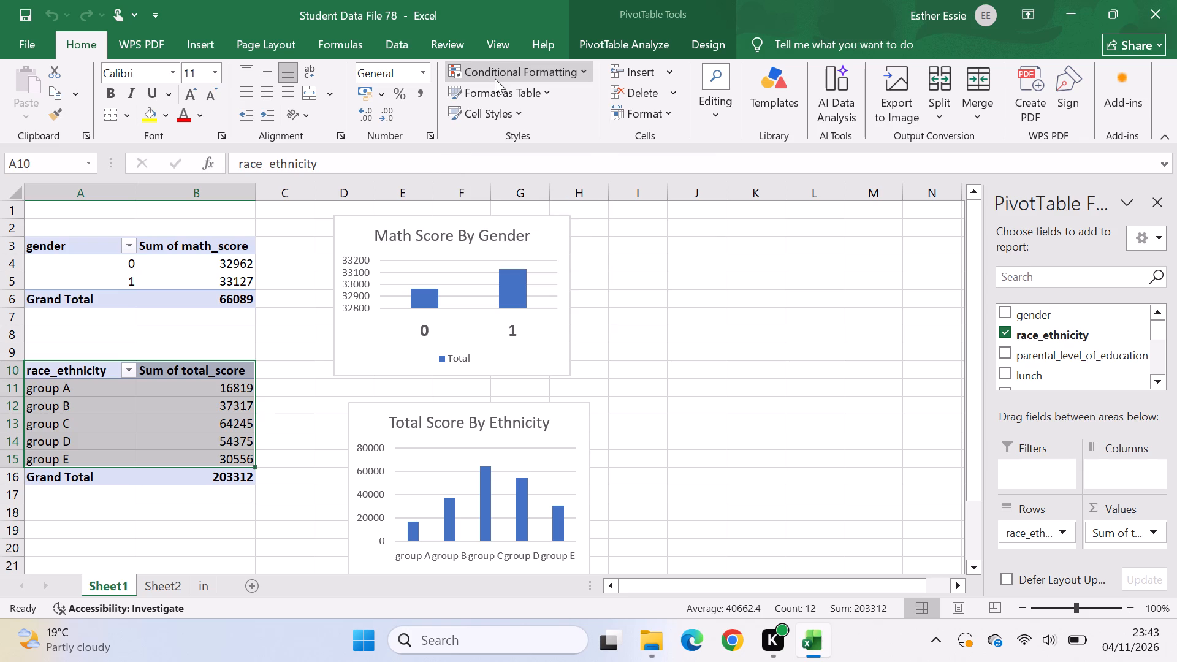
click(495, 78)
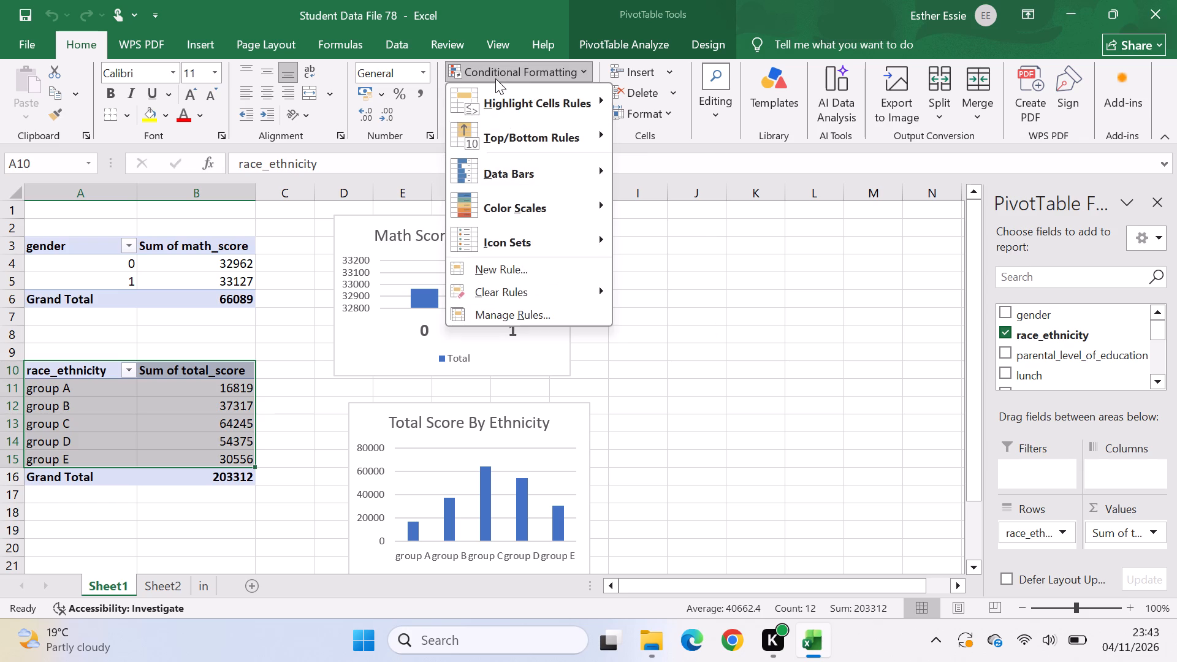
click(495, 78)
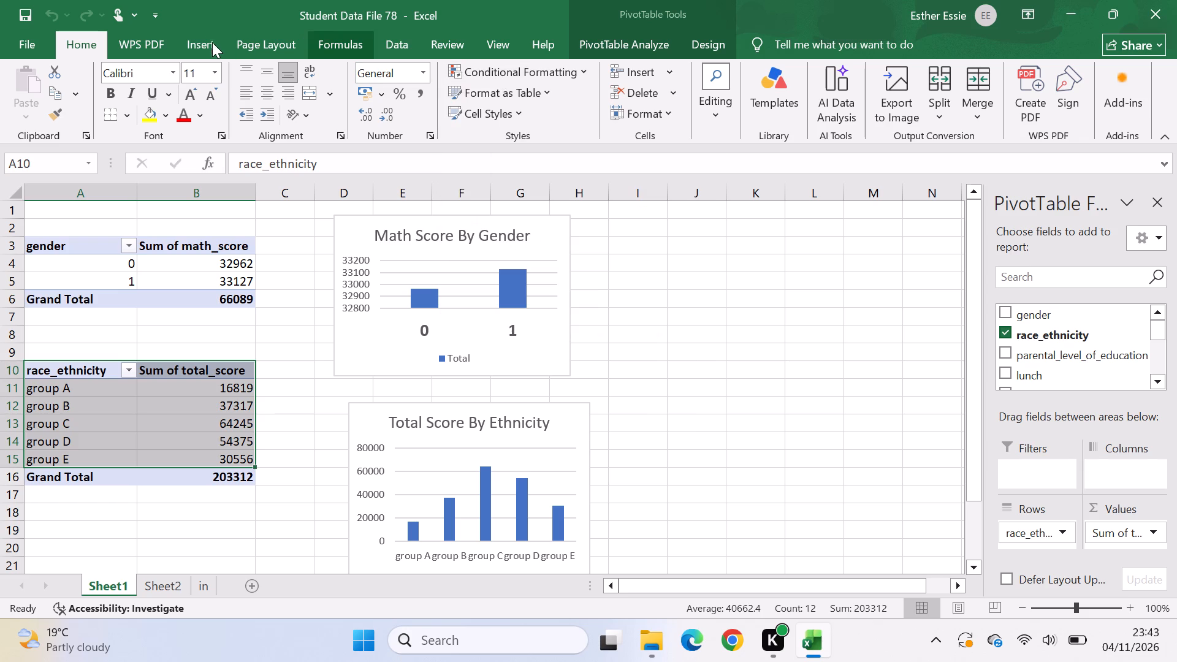
Insert a Stacked Column pivot chart from the selected race_ethnicity total score table.
click(208, 36)
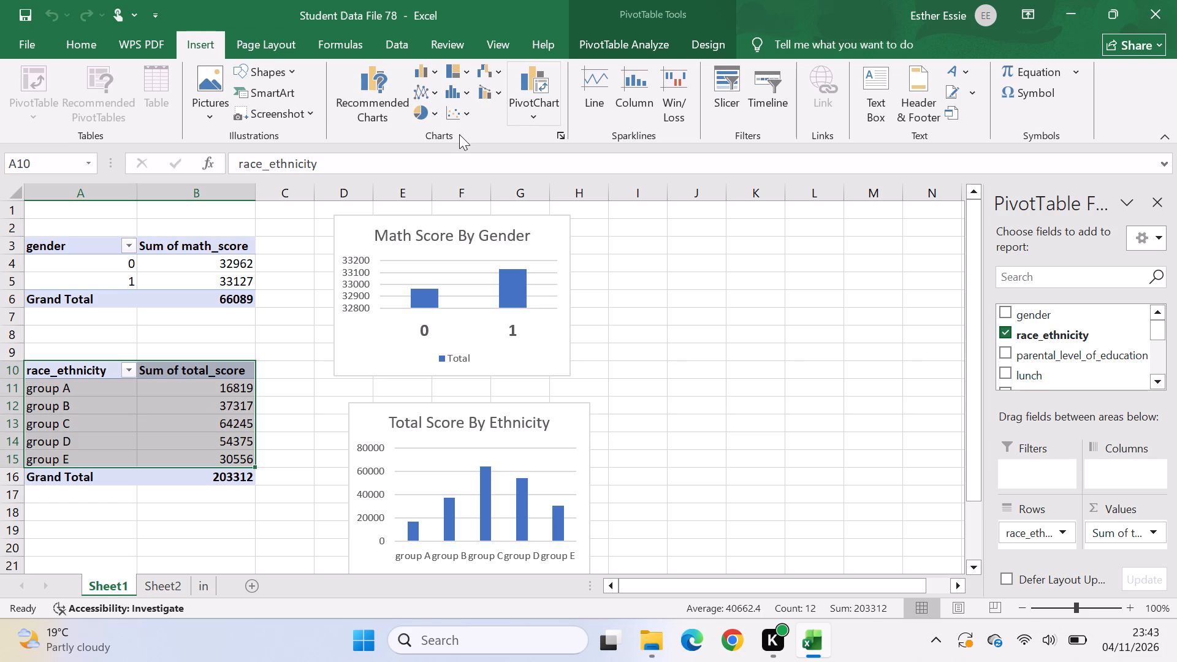
click(377, 92)
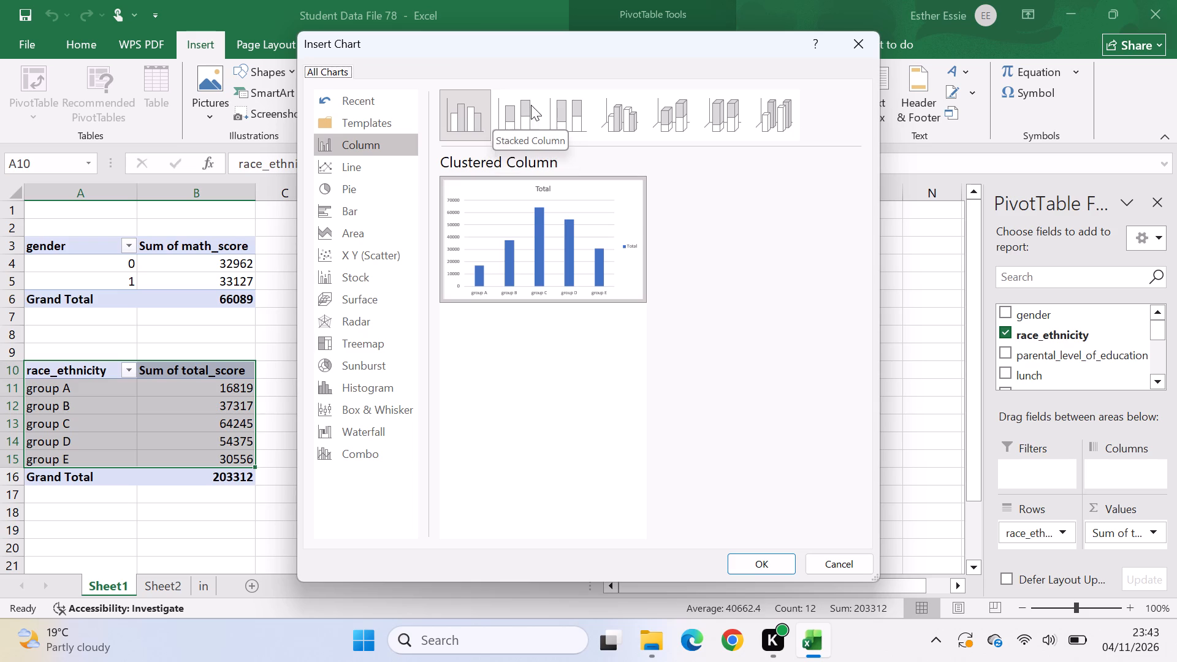
click(623, 120)
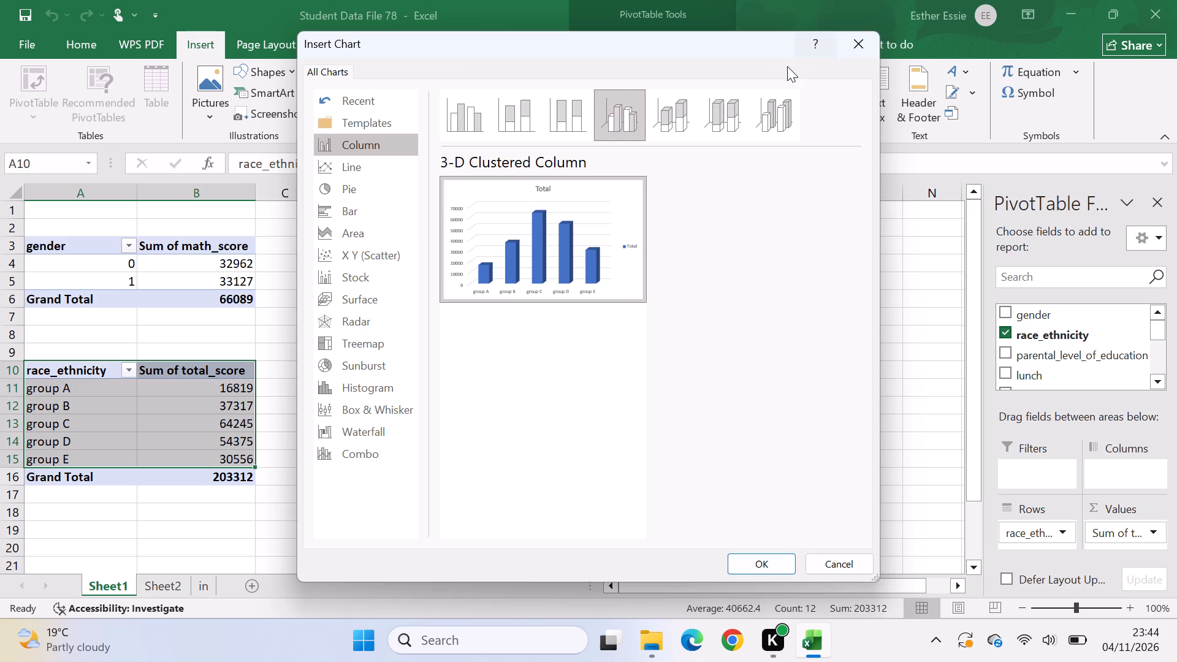
click(703, 111)
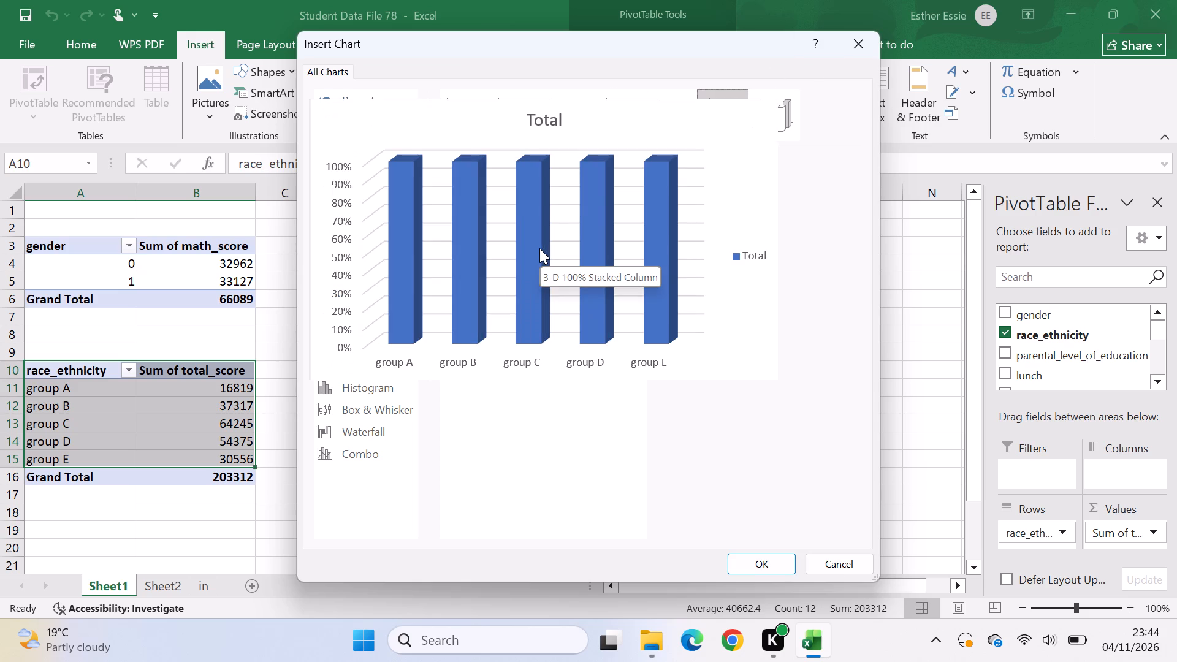
click(761, 119)
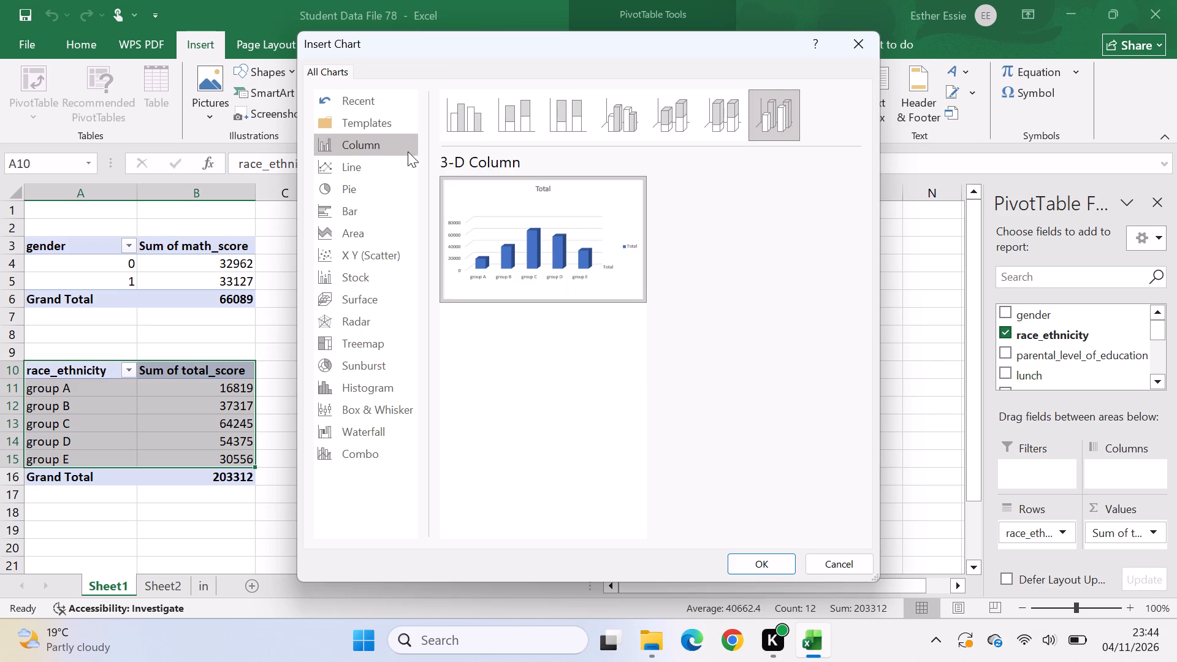
click(768, 107)
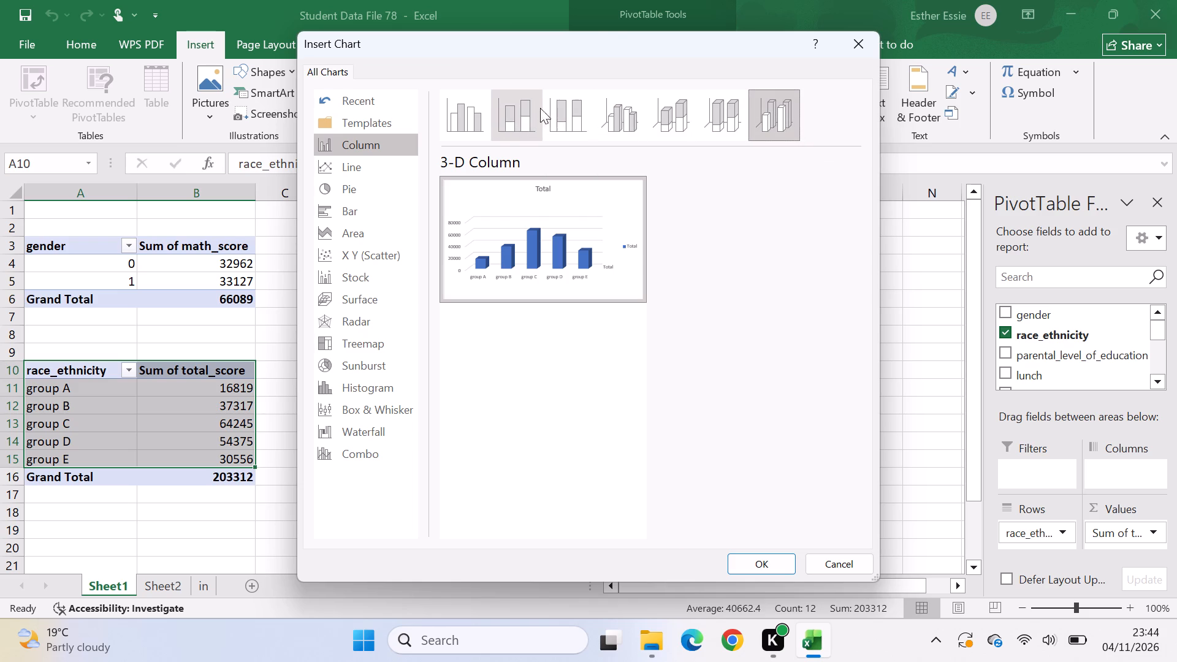
click(514, 112)
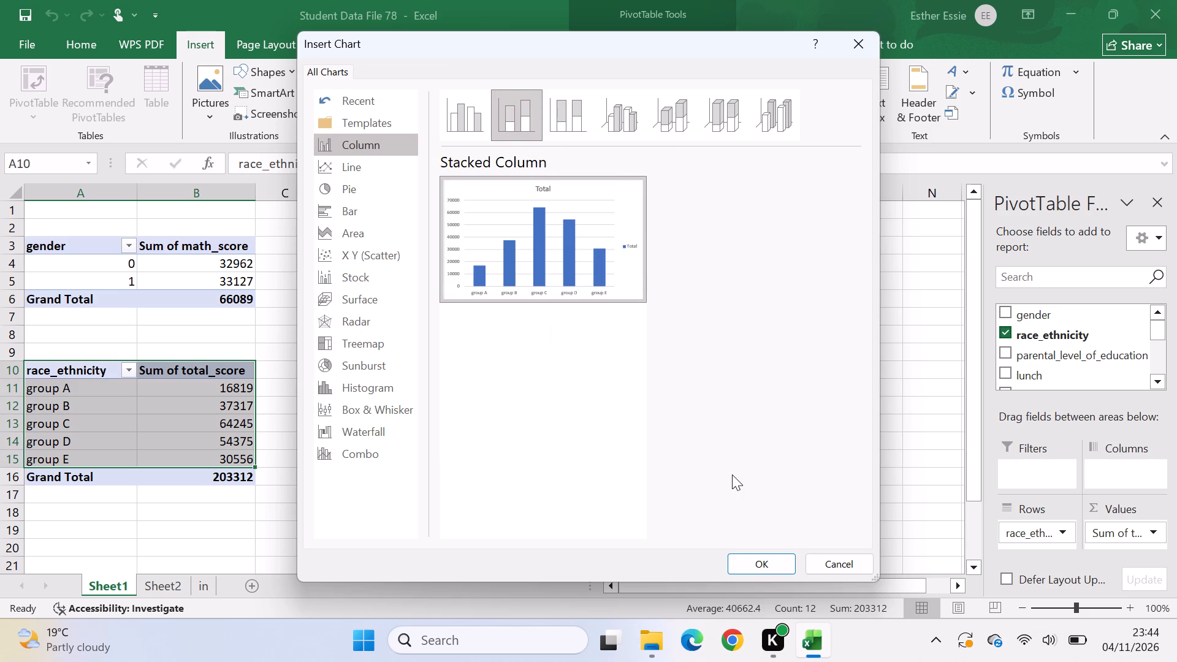
click(751, 572)
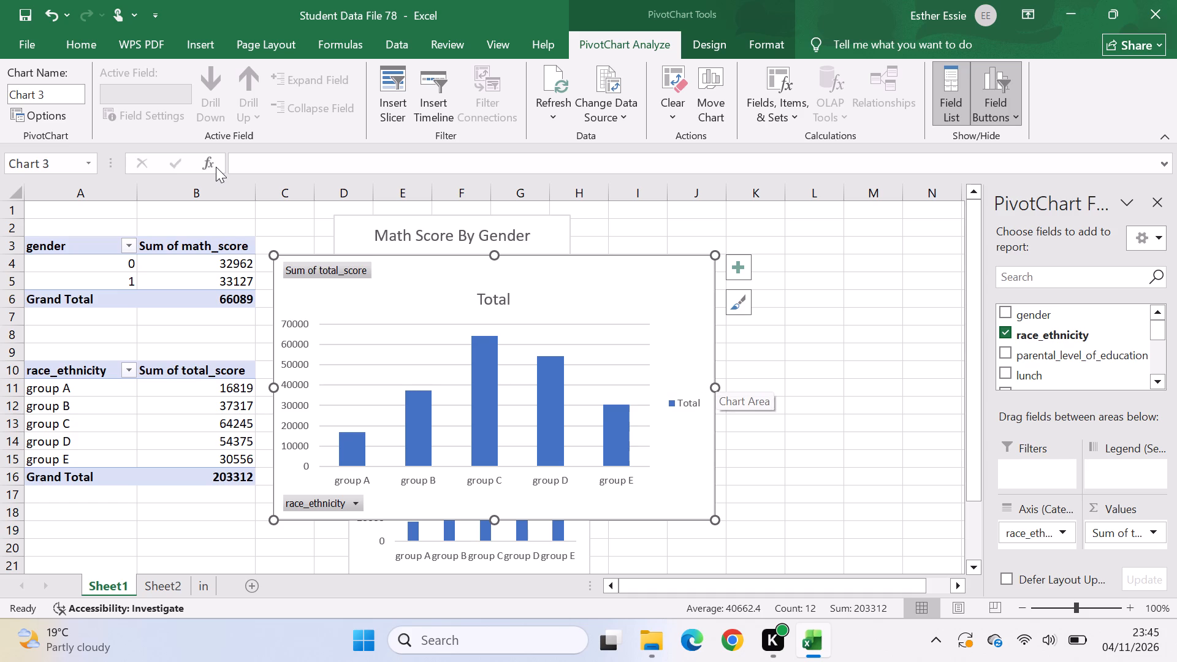
Move the new total score pivot chart away from the pivot tables and narrow it so it spans about columns G to M.
click(362, 302)
drag(362, 301, 559, 325)
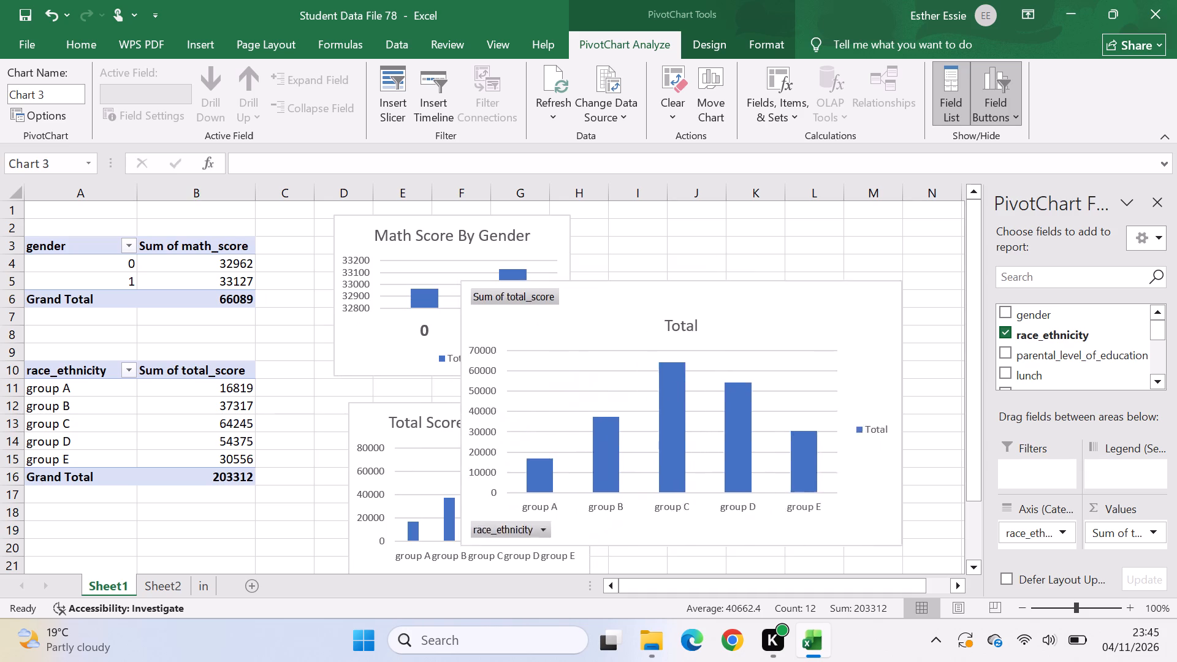
drag(559, 325, 671, 300)
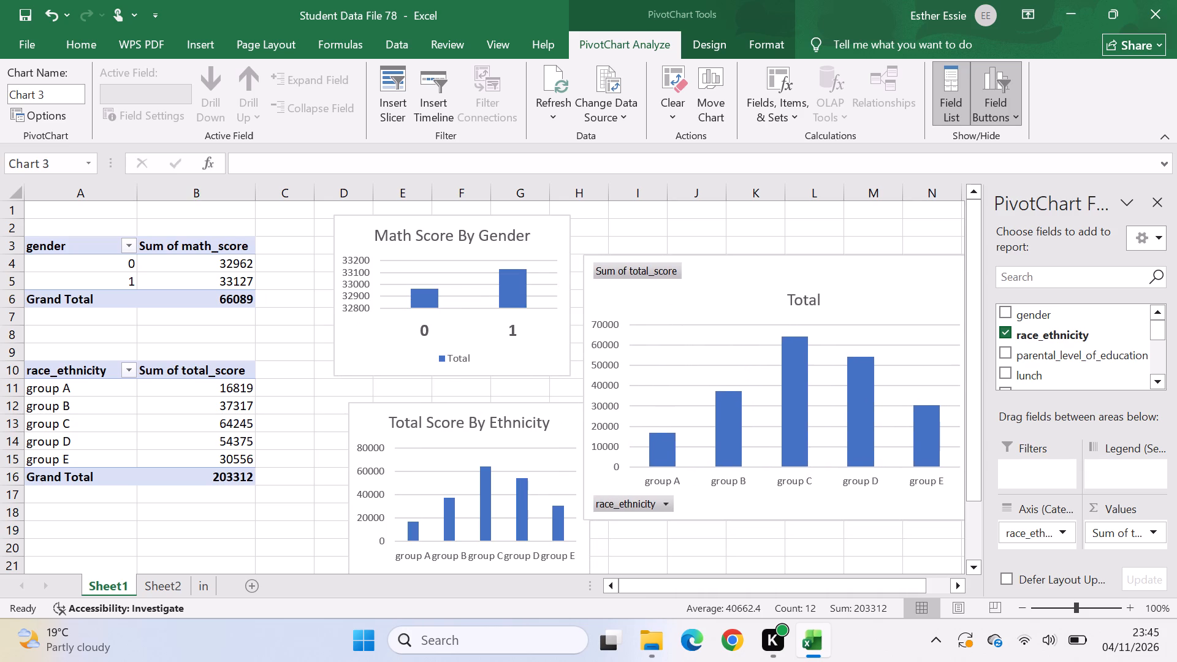
drag(671, 300, 577, 300)
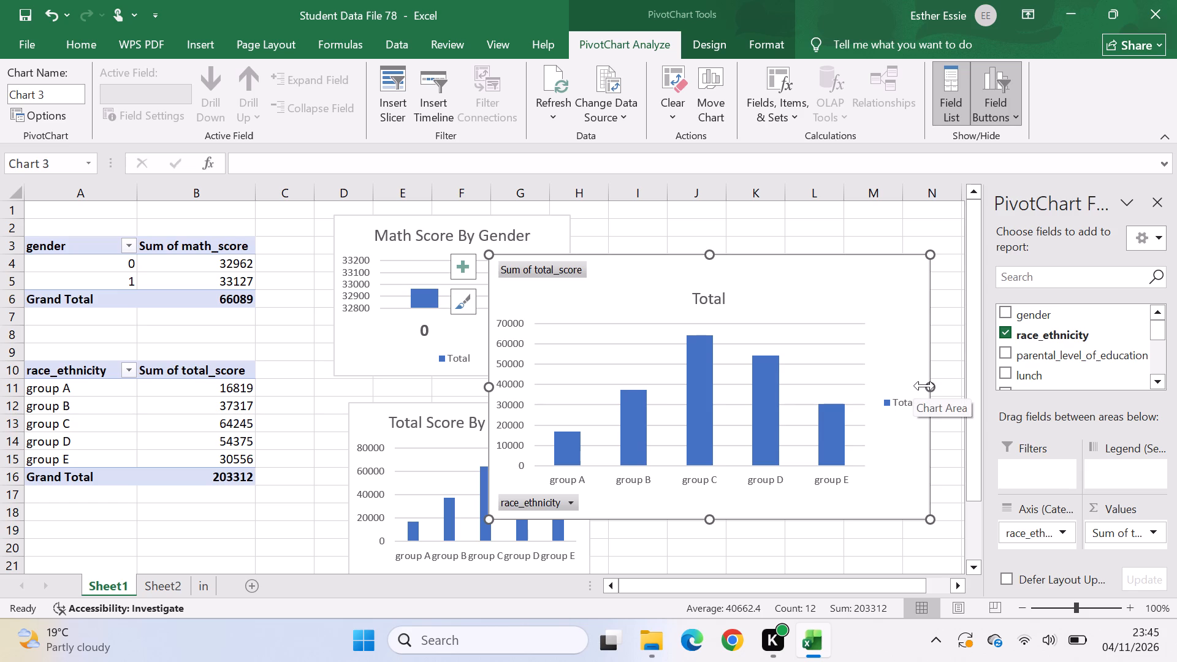
drag(924, 386, 899, 386)
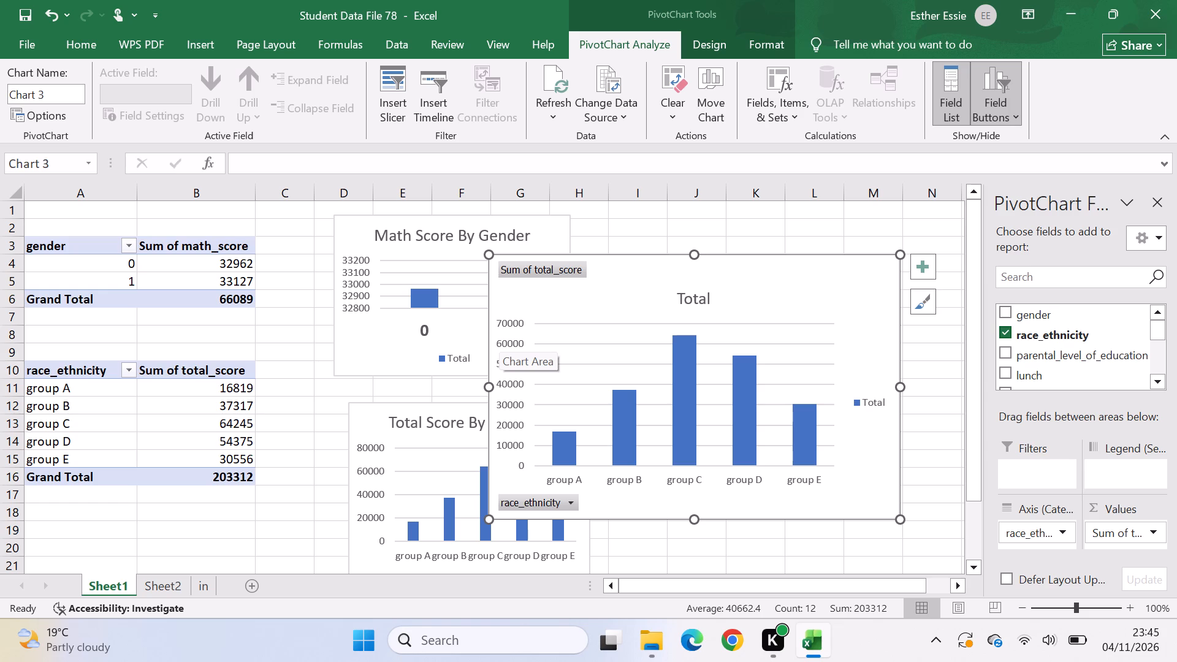
click(579, 353)
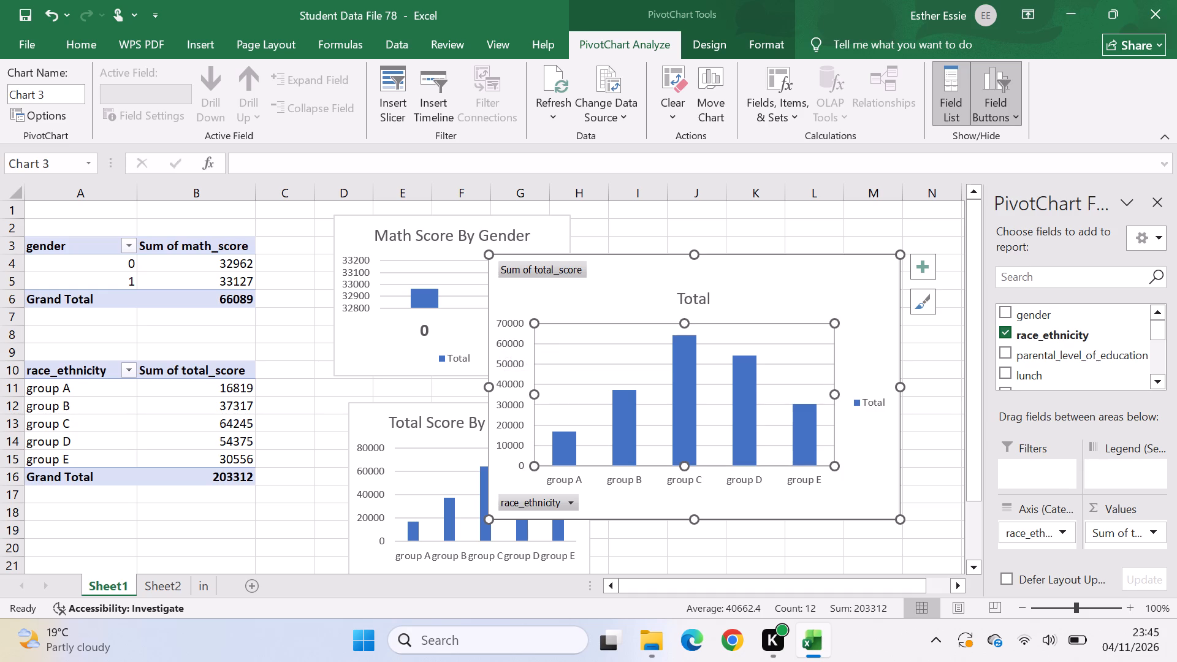
click(917, 490)
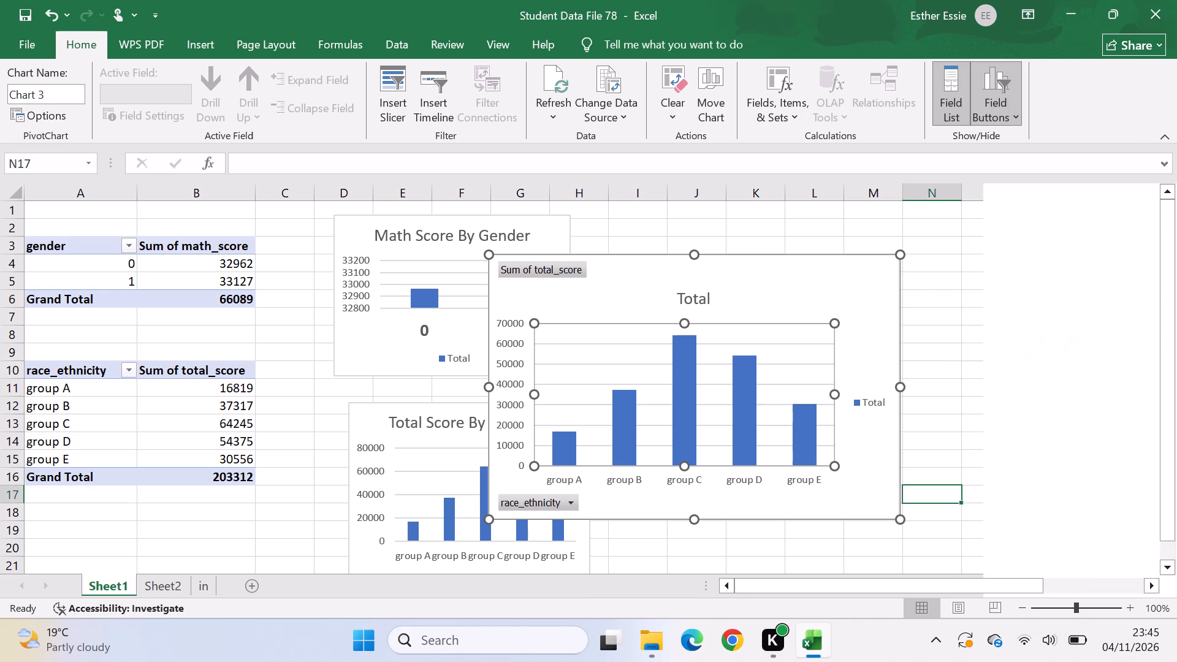
Add axis titles to the new total score pivot chart.
click(892, 476)
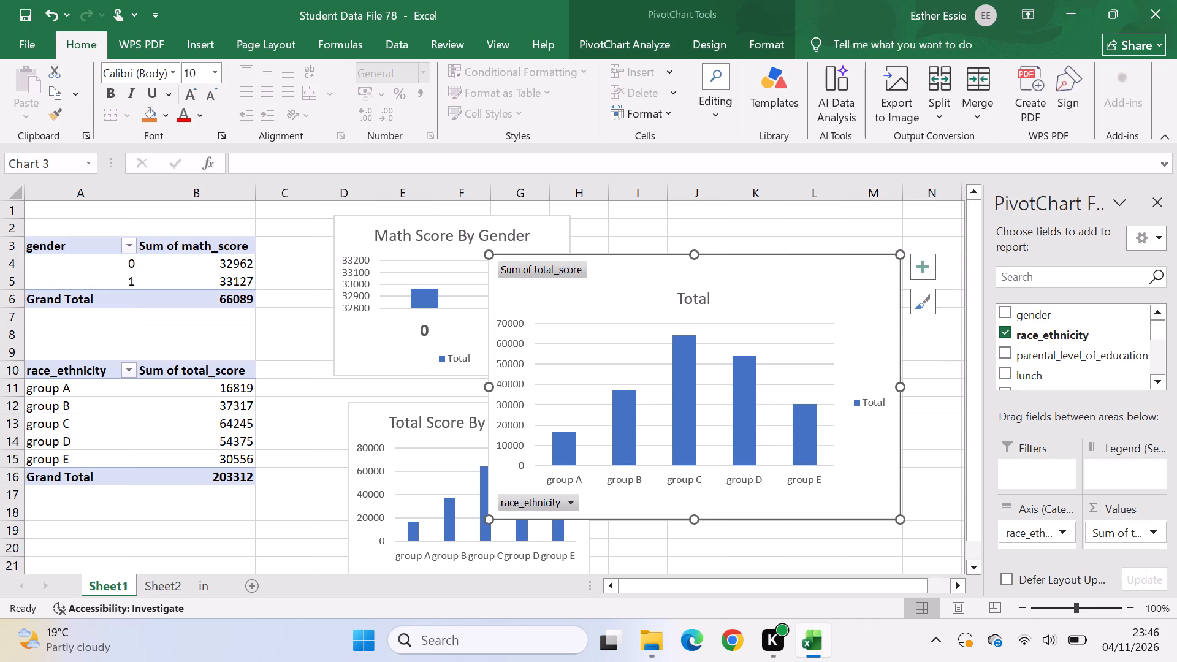
click(925, 264)
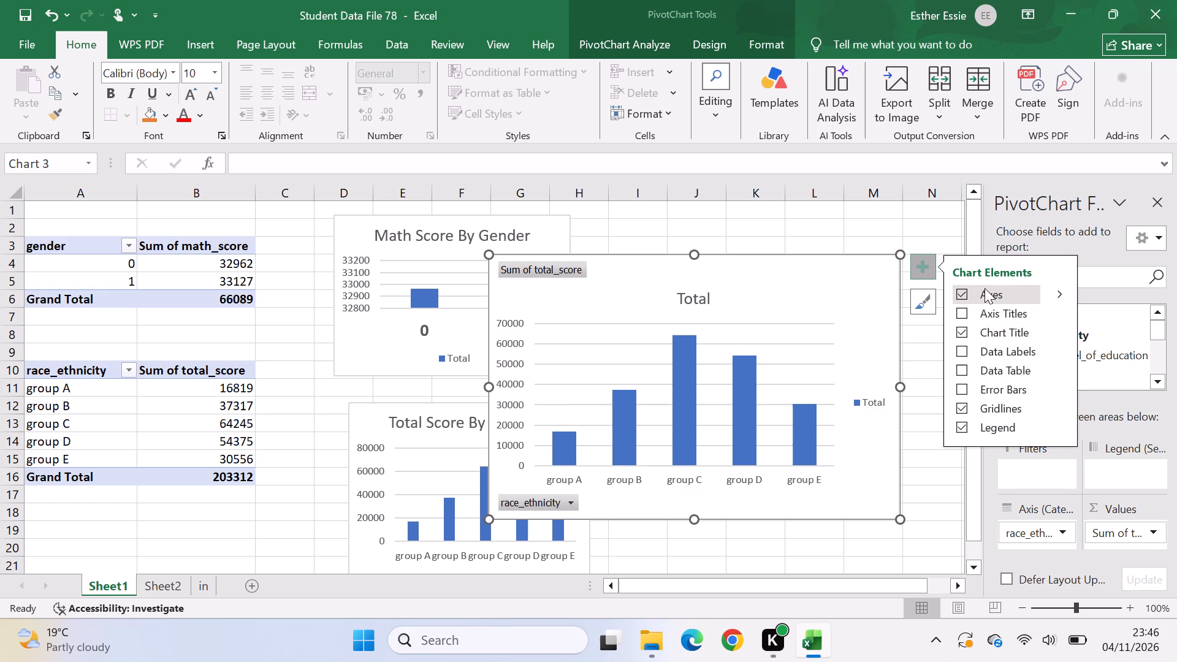
click(965, 313)
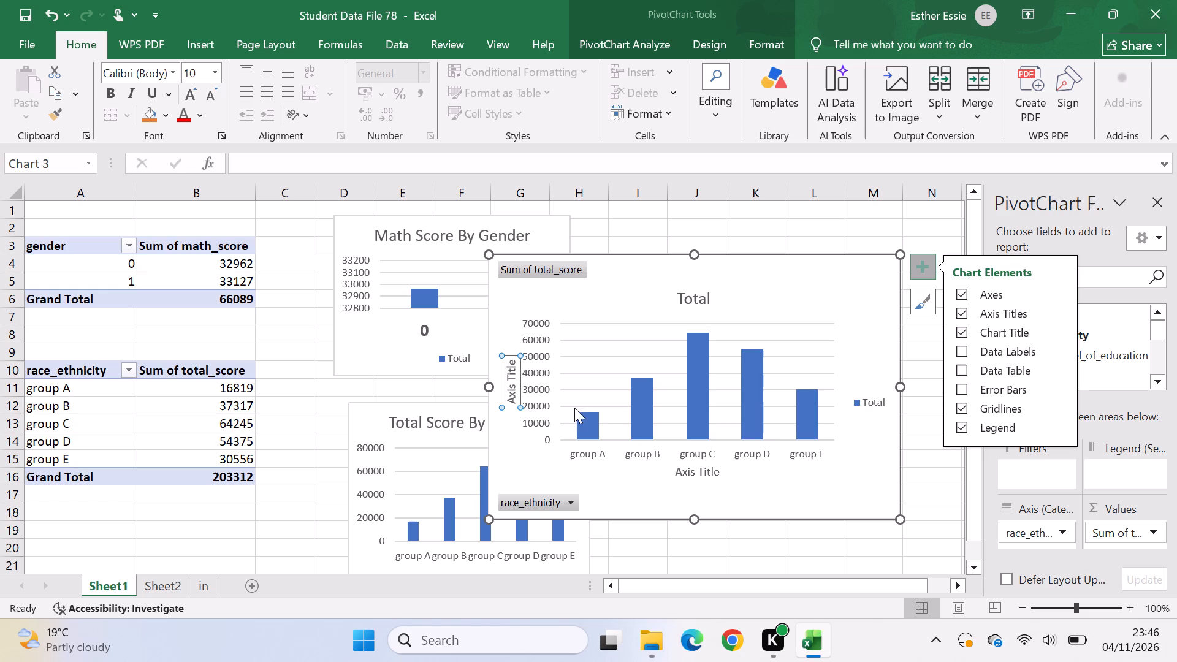
Replace the vertical axis title of the new pivot chart with "SUM OF MATH SCORE".
click(511, 390)
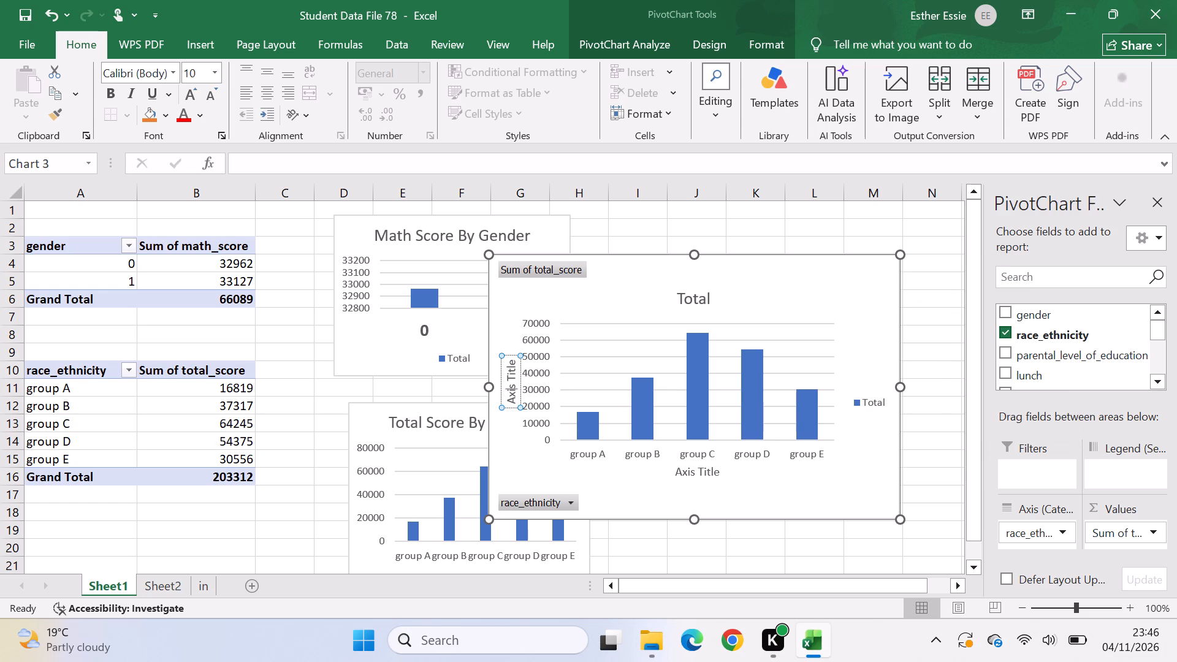
key(BackSpace)
click(515, 363)
key(BackSpace)
key(BackSpace)
key(BackSpace)
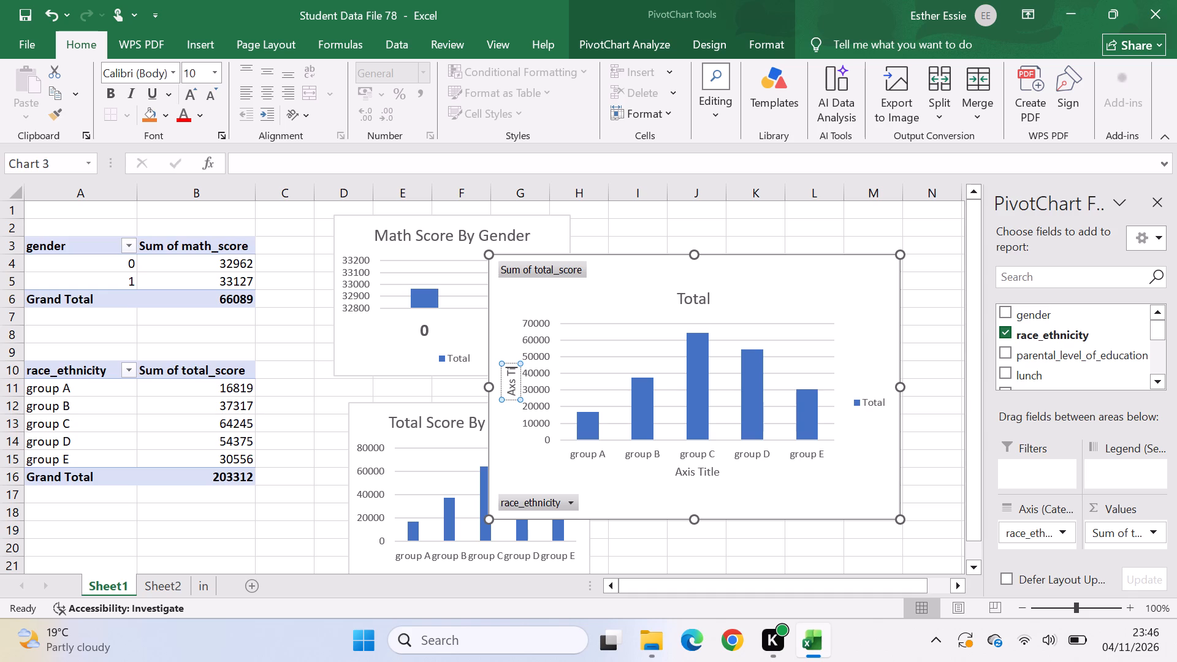
key(BackSpace)
key(BackSpace)
key(BackSpace)
key(BackSpace)
key(BackSpace)
key(BackSpace)
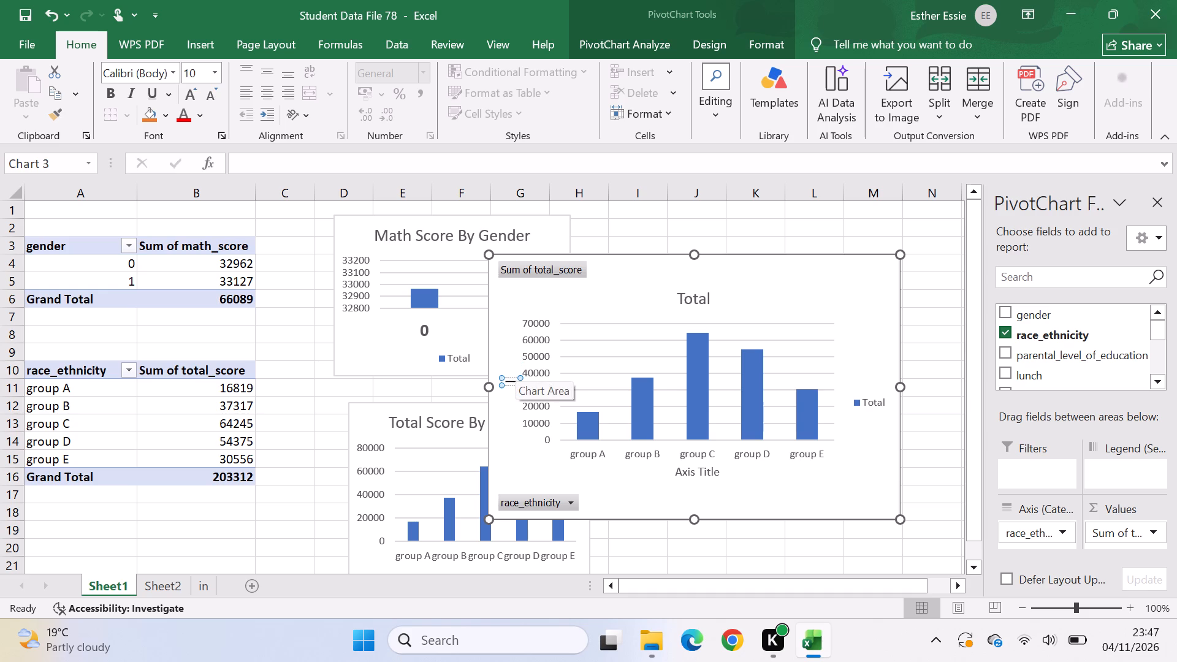
key(s)
key(u)
text(M OF)
key(space)
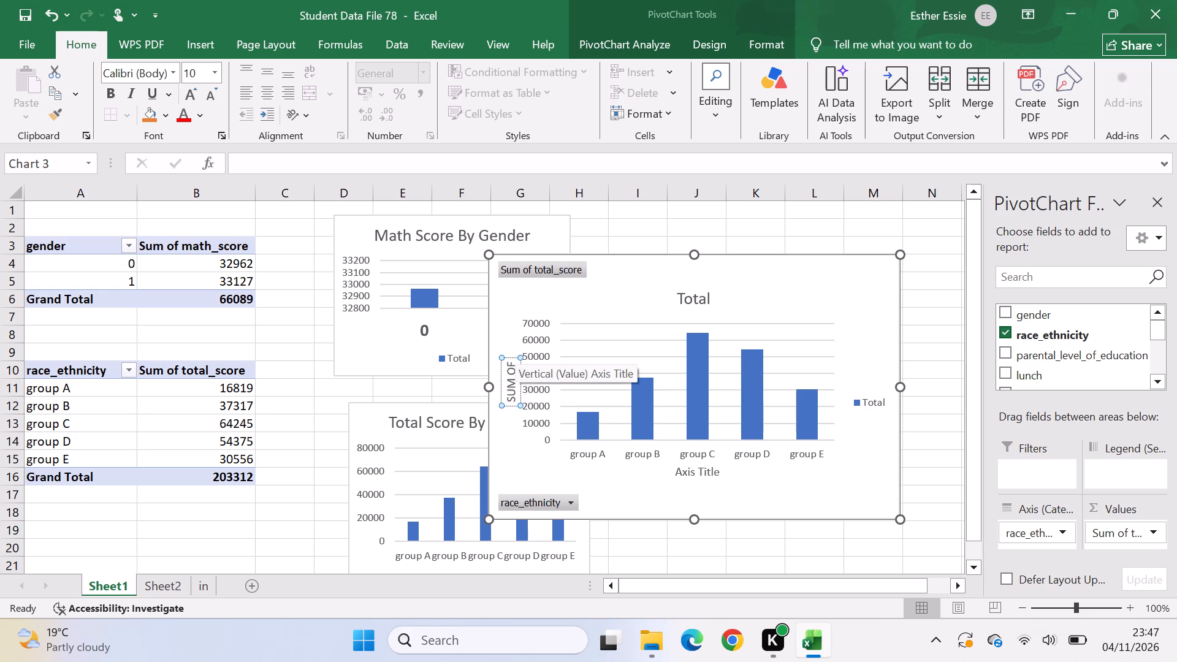
text(MA)
text(TH)
key(space)
text(SCORE)
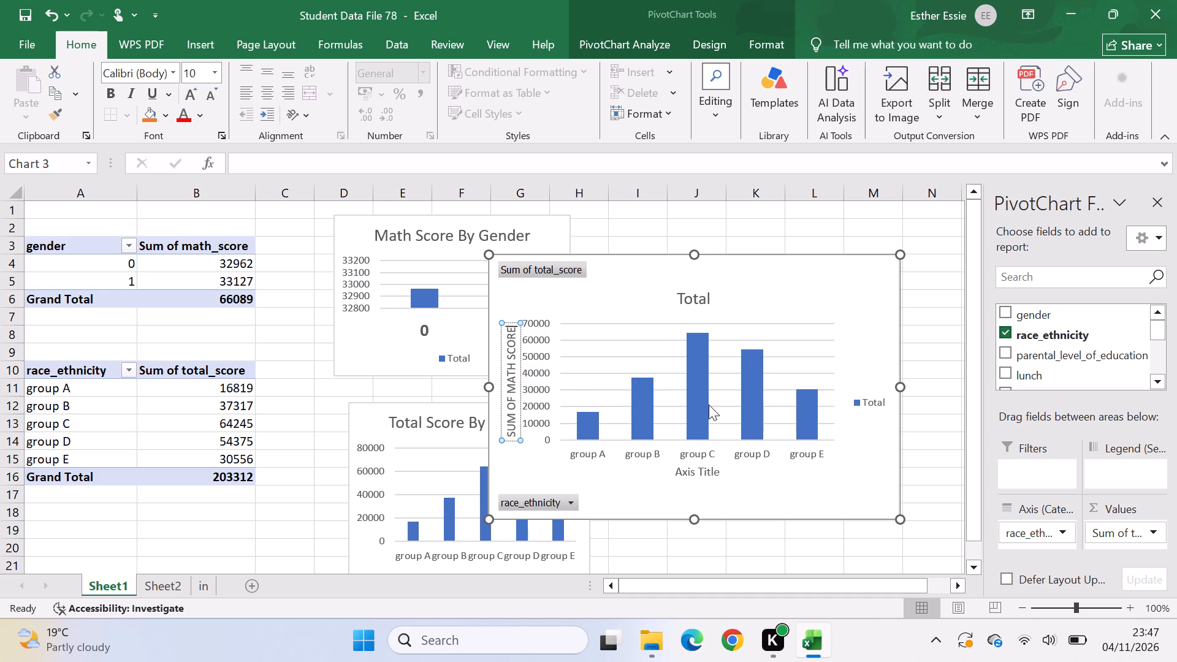
Replace the horizontal axis title of the new total score pivot chart with "GENDER".
click(709, 470)
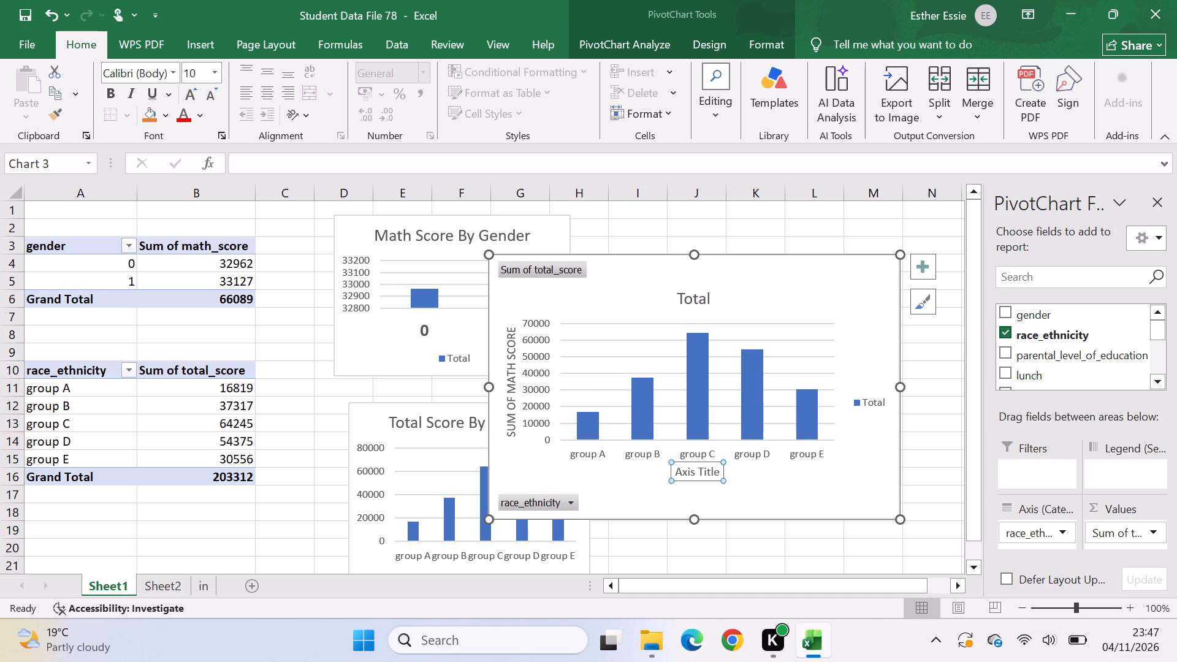
click(717, 473)
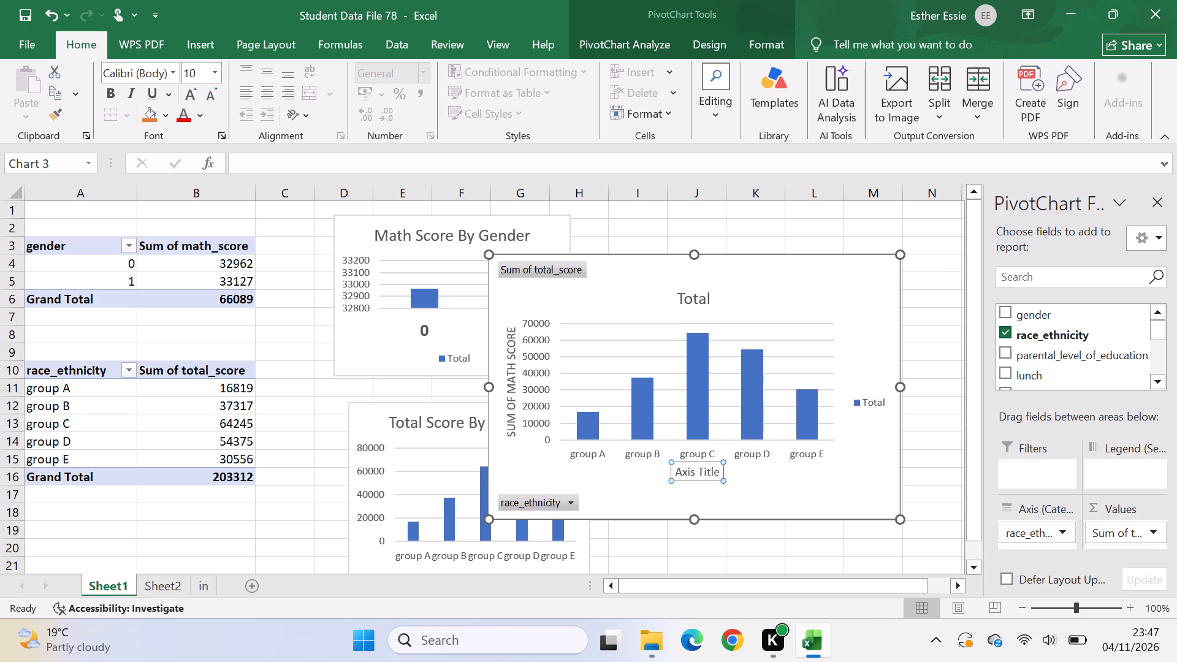
click(716, 471)
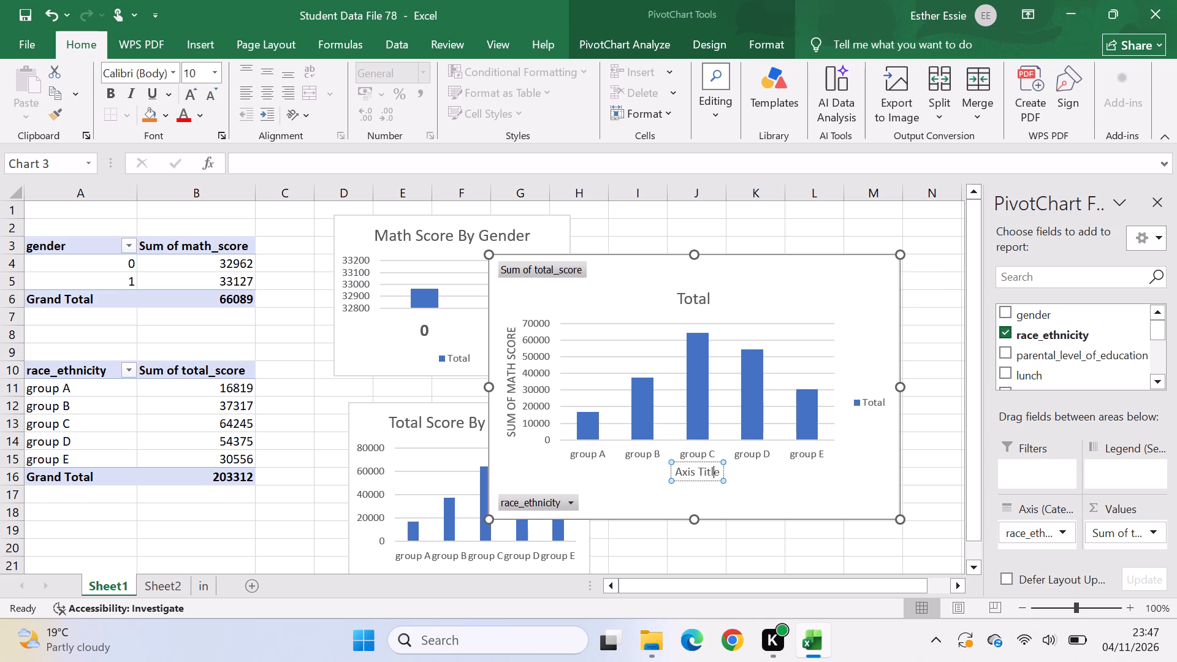
click(716, 471)
key(BackSpace)
key(BackSpace)
key(BackSpace)
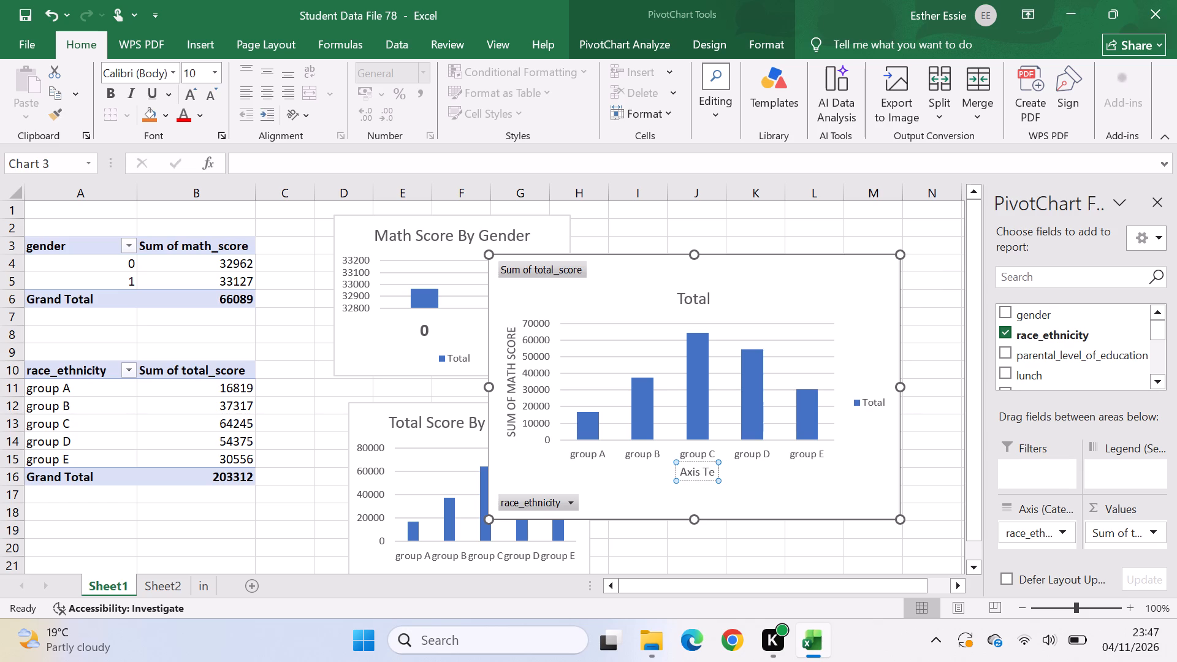
click(714, 468)
key(BackSpace)
key(BackSpace)
key(BackSpace)
key(BackSpace)
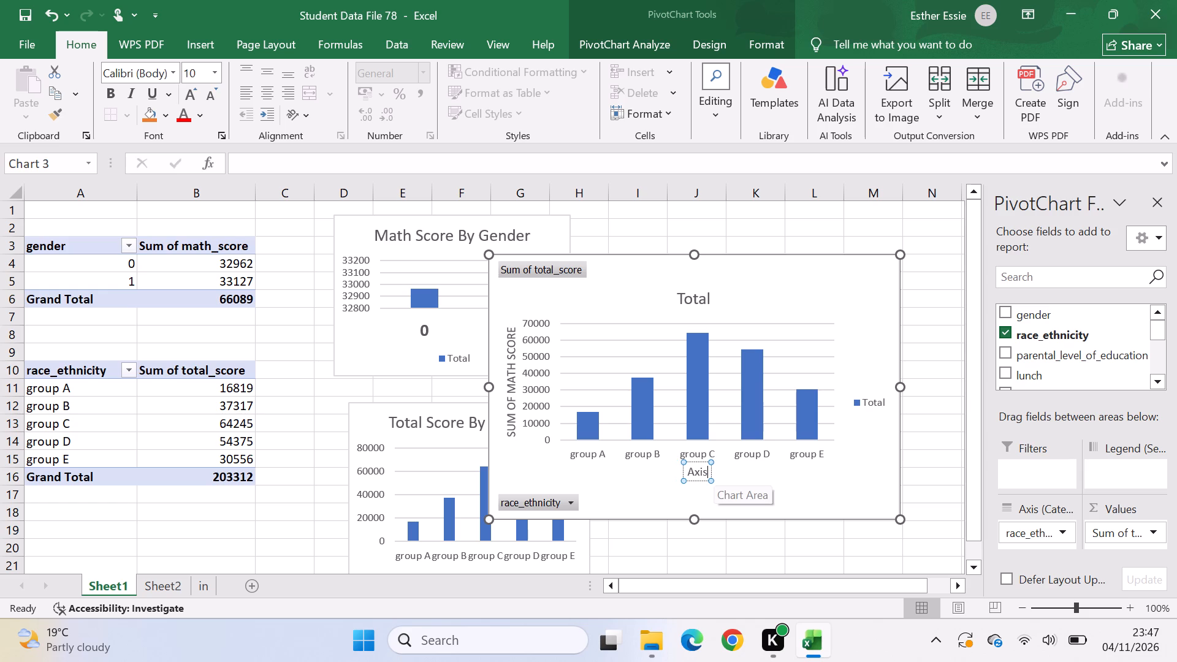
key(BackSpace)
key(BackSpace)
key(BackSpace)
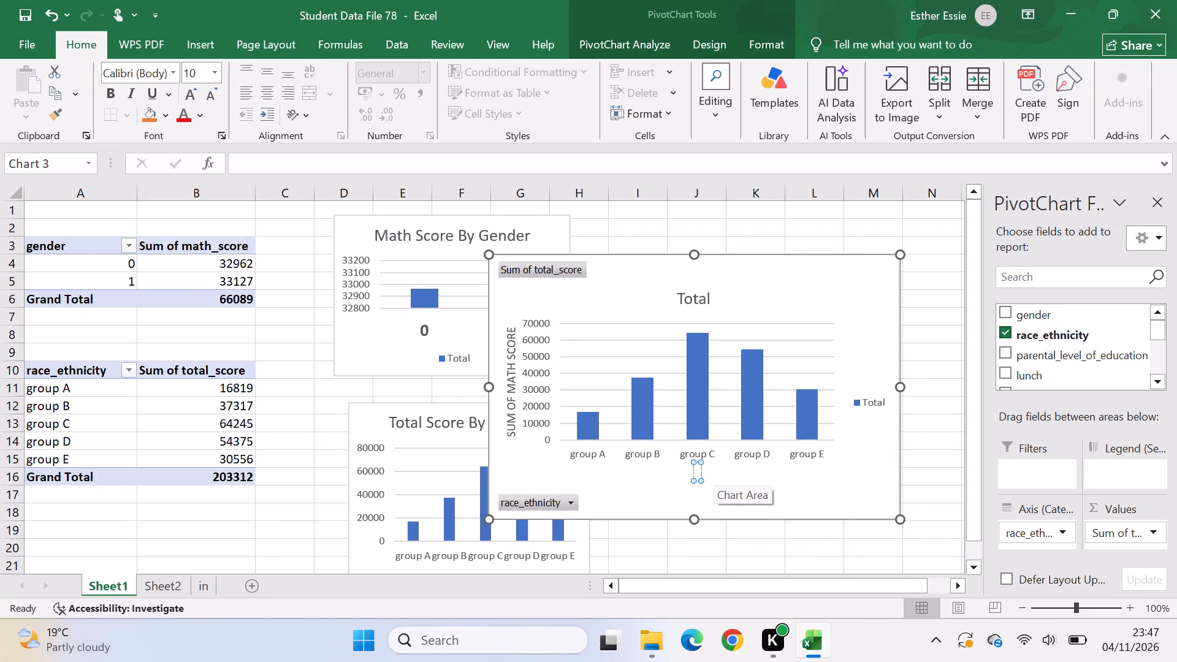
text(GE)
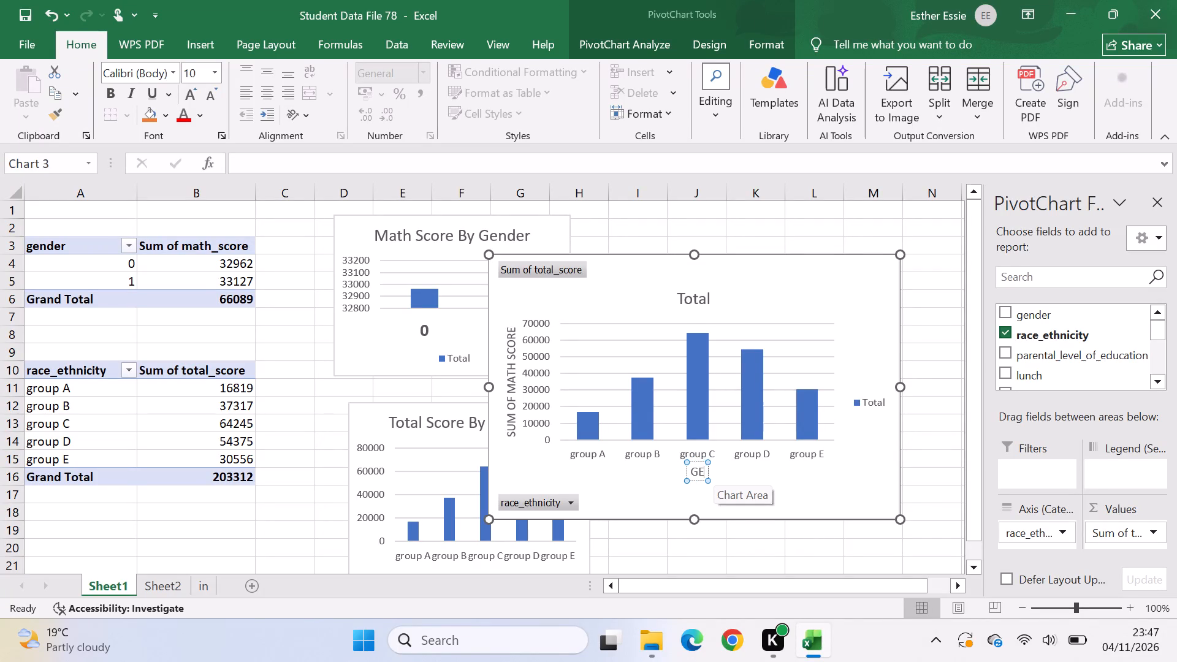
text(NDER)
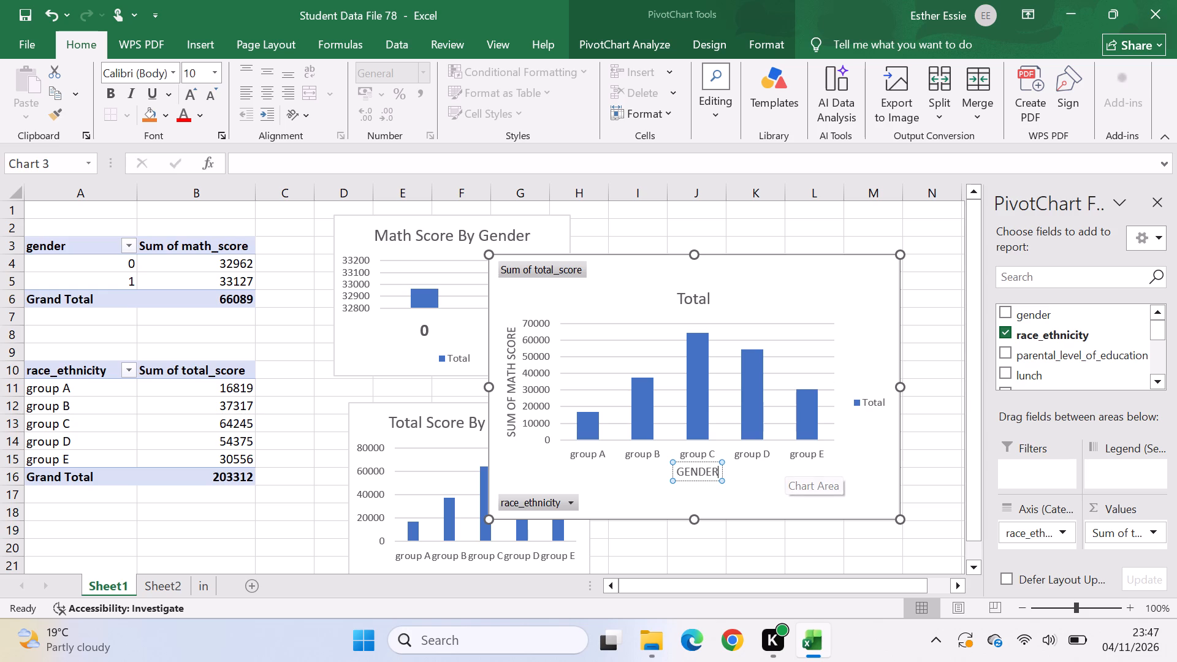
click(817, 298)
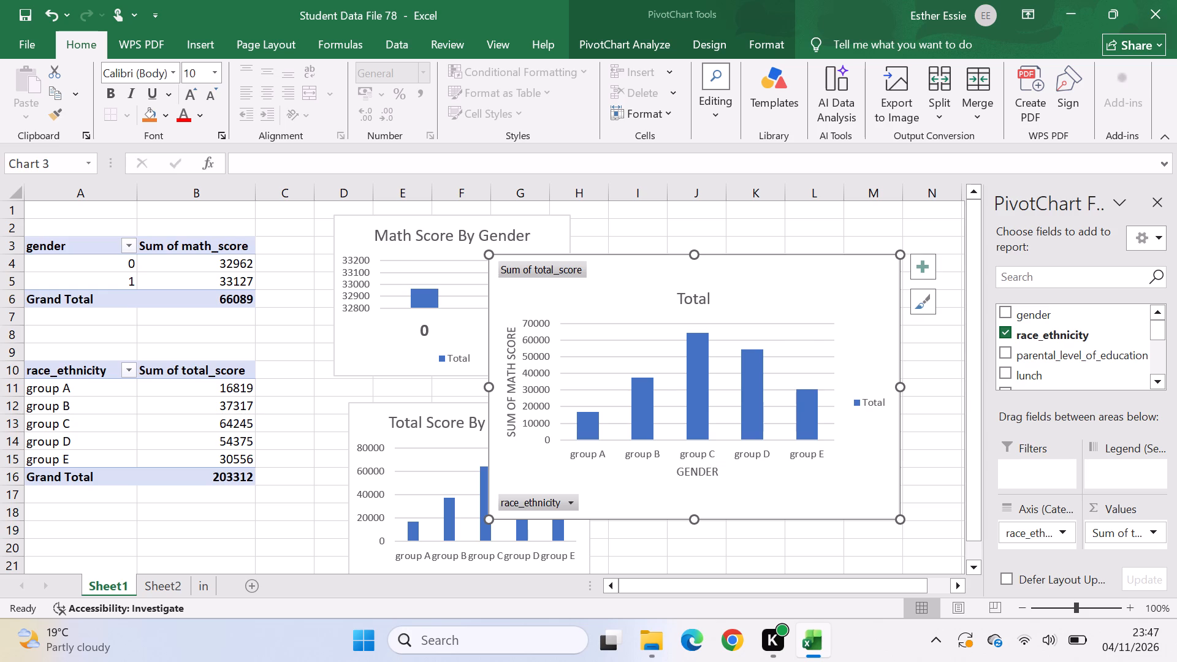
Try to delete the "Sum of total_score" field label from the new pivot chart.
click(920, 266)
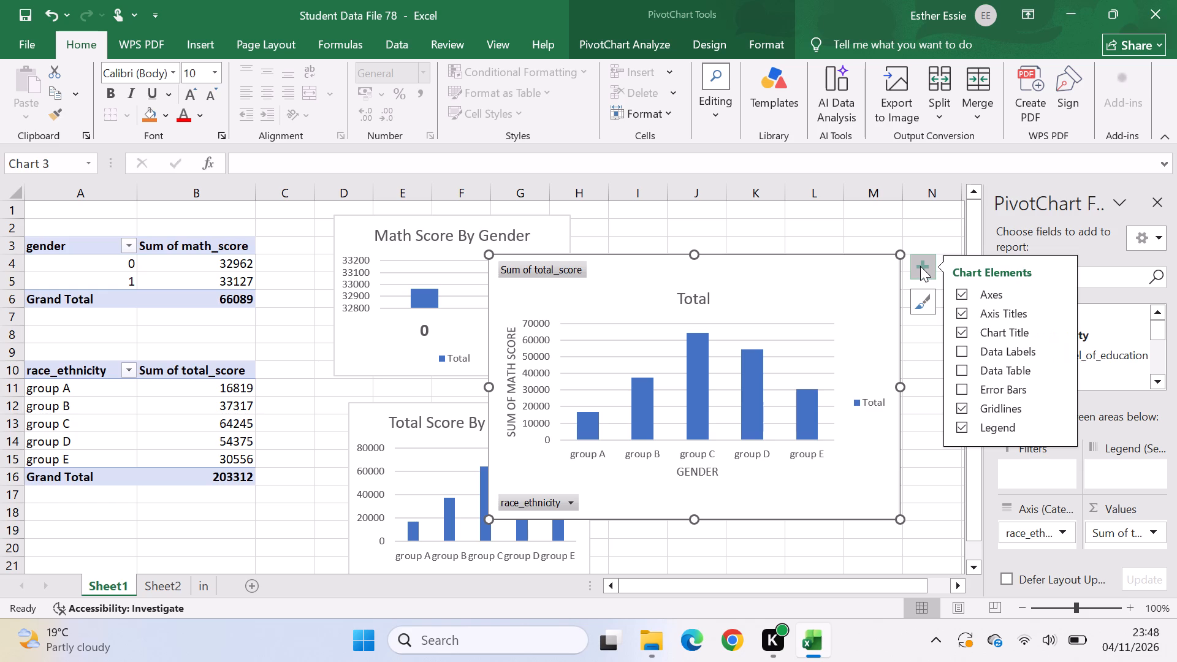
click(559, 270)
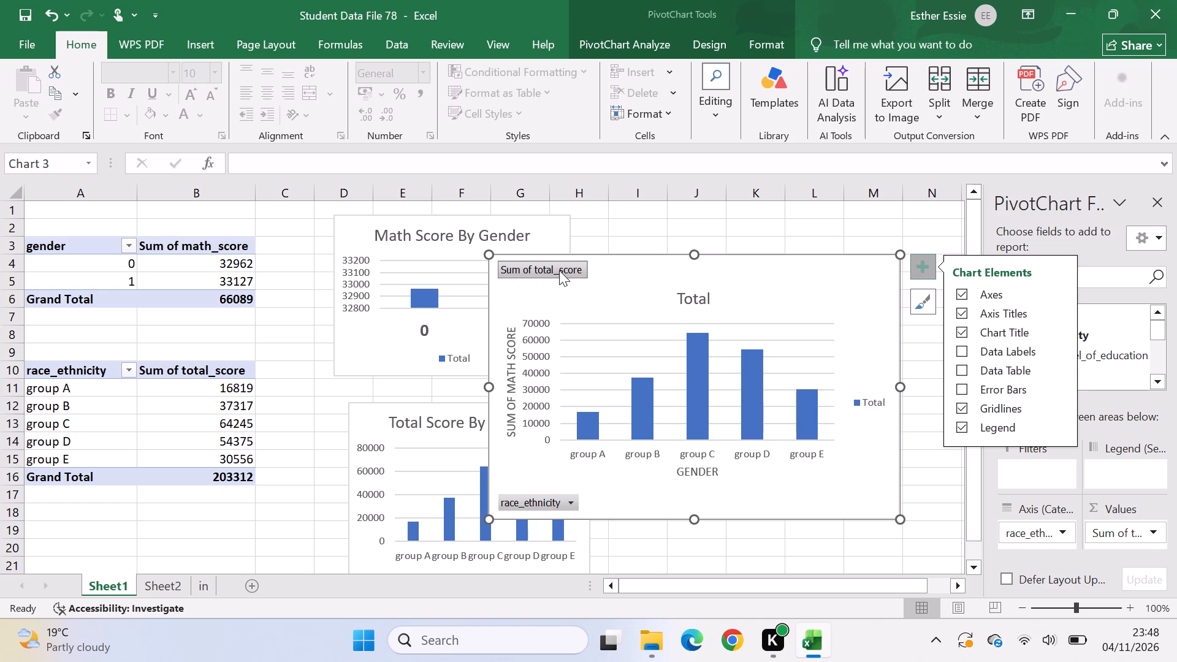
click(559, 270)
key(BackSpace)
click(707, 302)
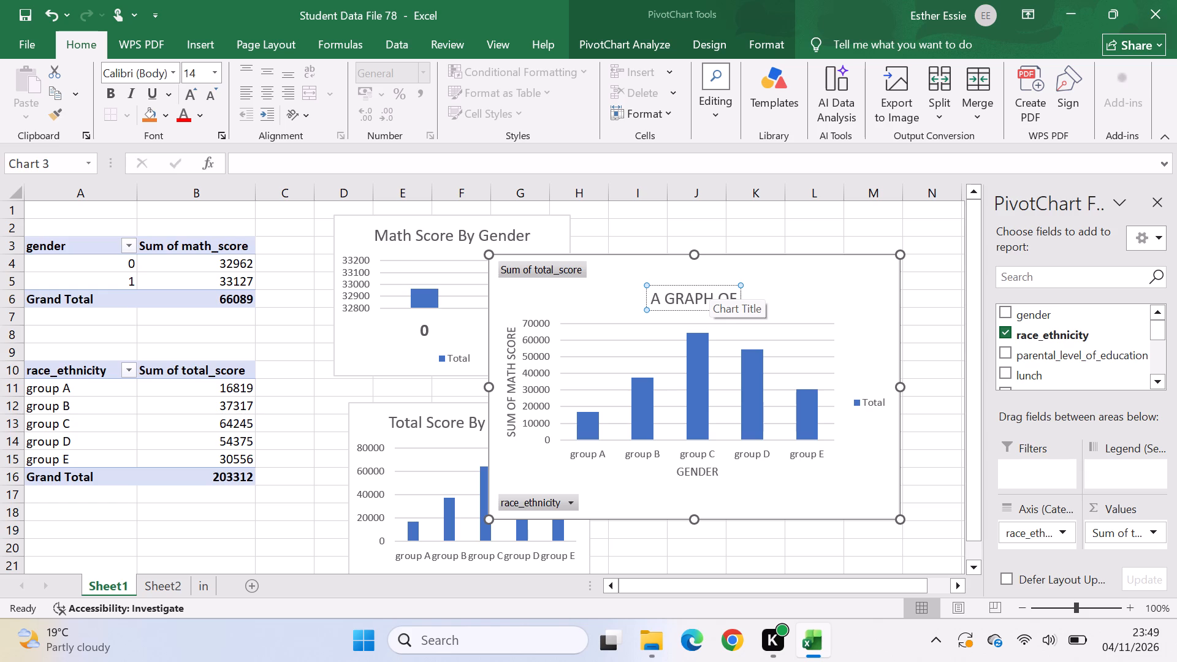
text(GE)
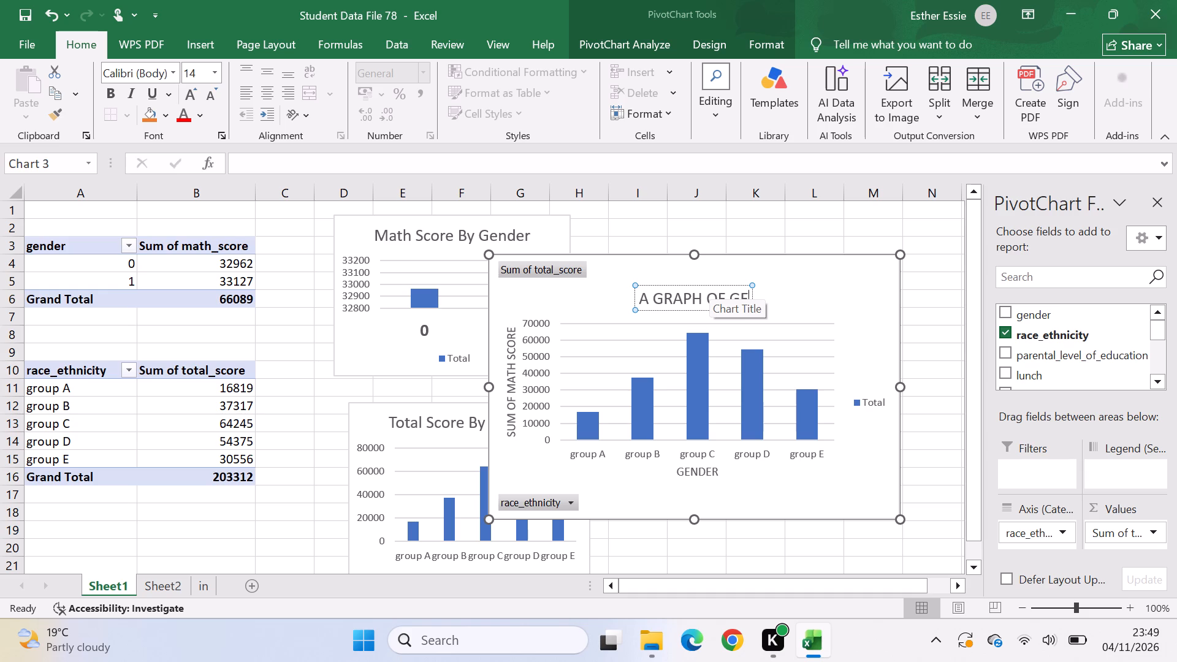
key(BackSpace)
key(BackSpace)
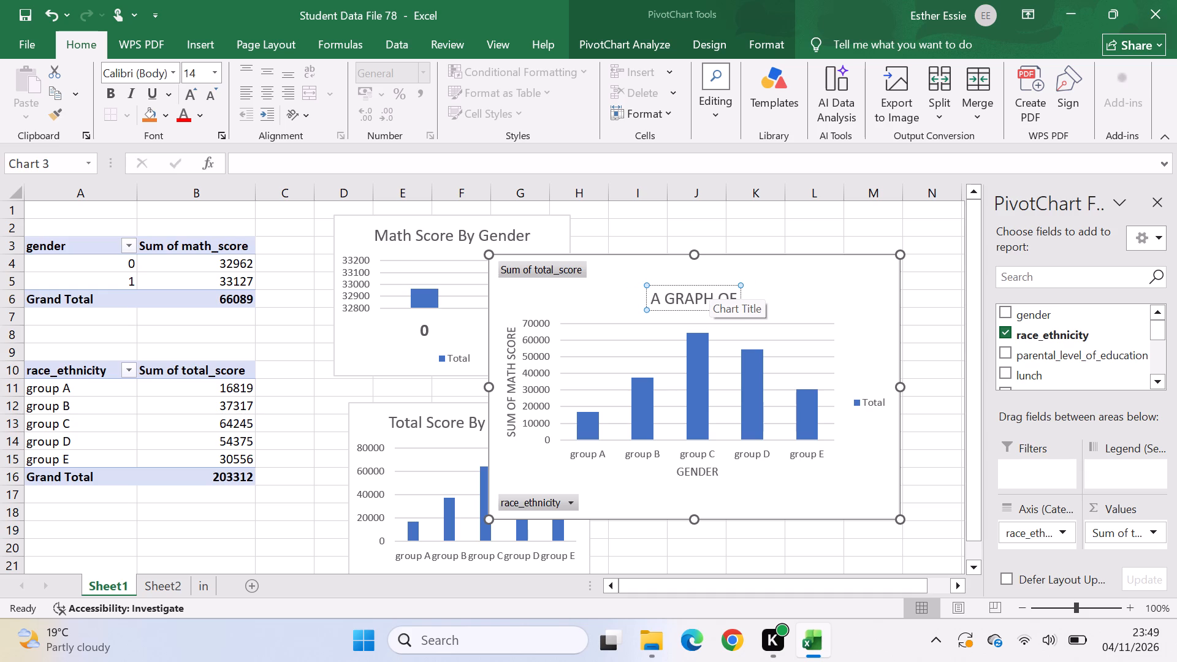
text(MA)
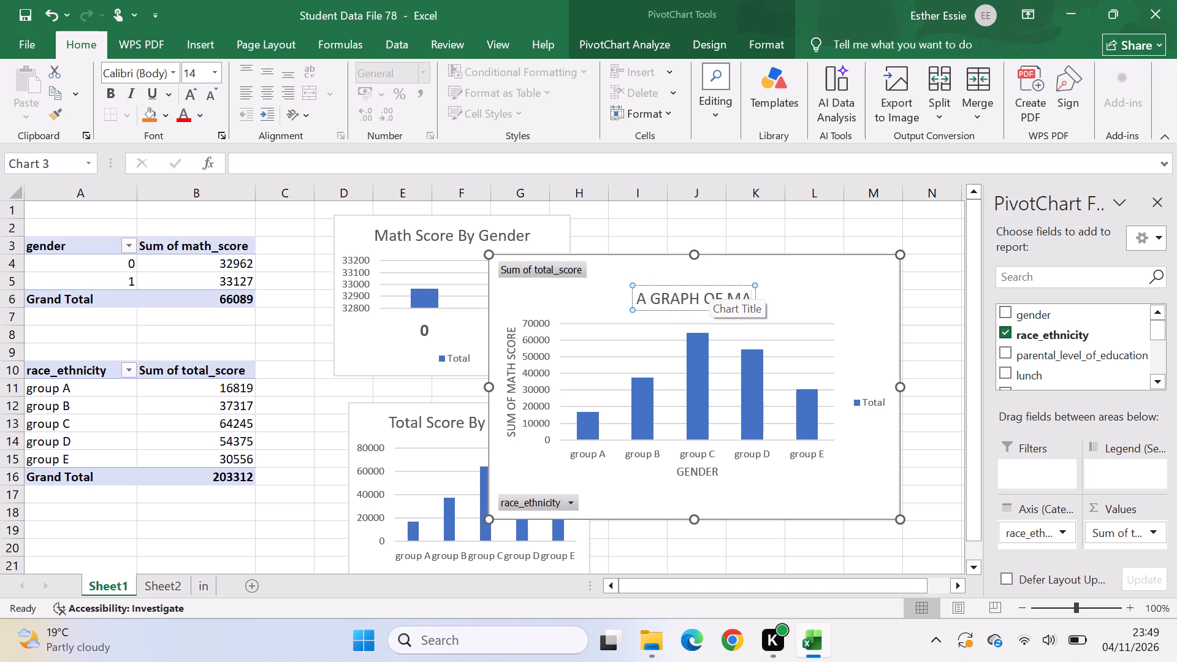
text(TH)
key(s)
key(space)
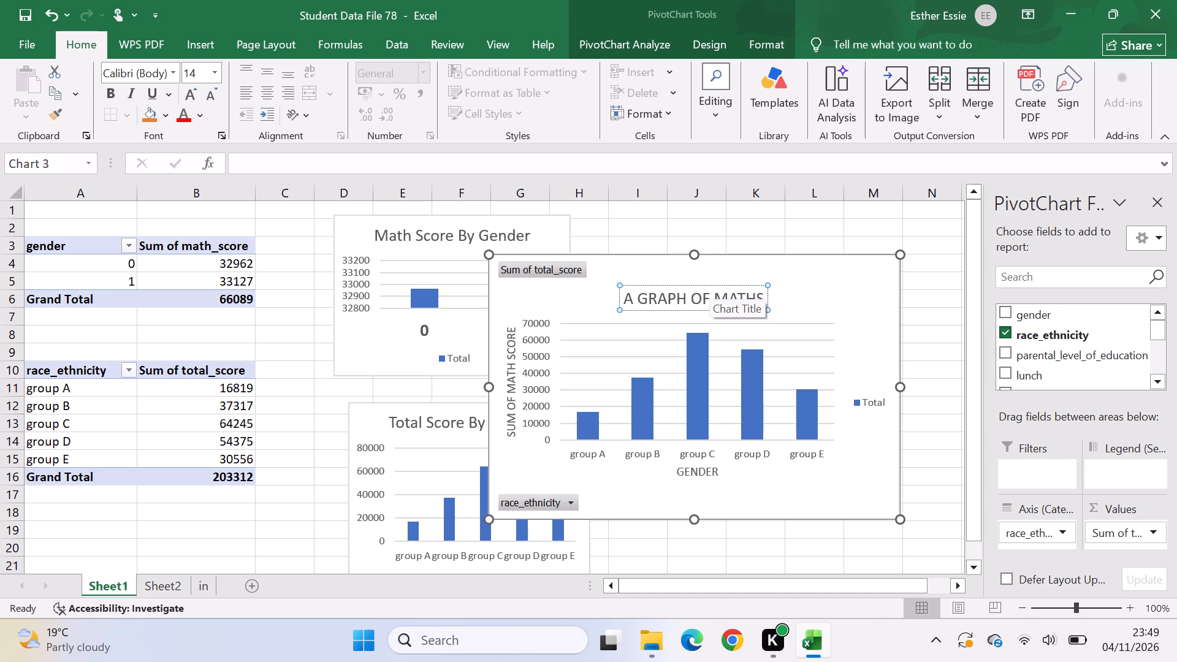
key(space)
text(SCORE AGAINST GEN)
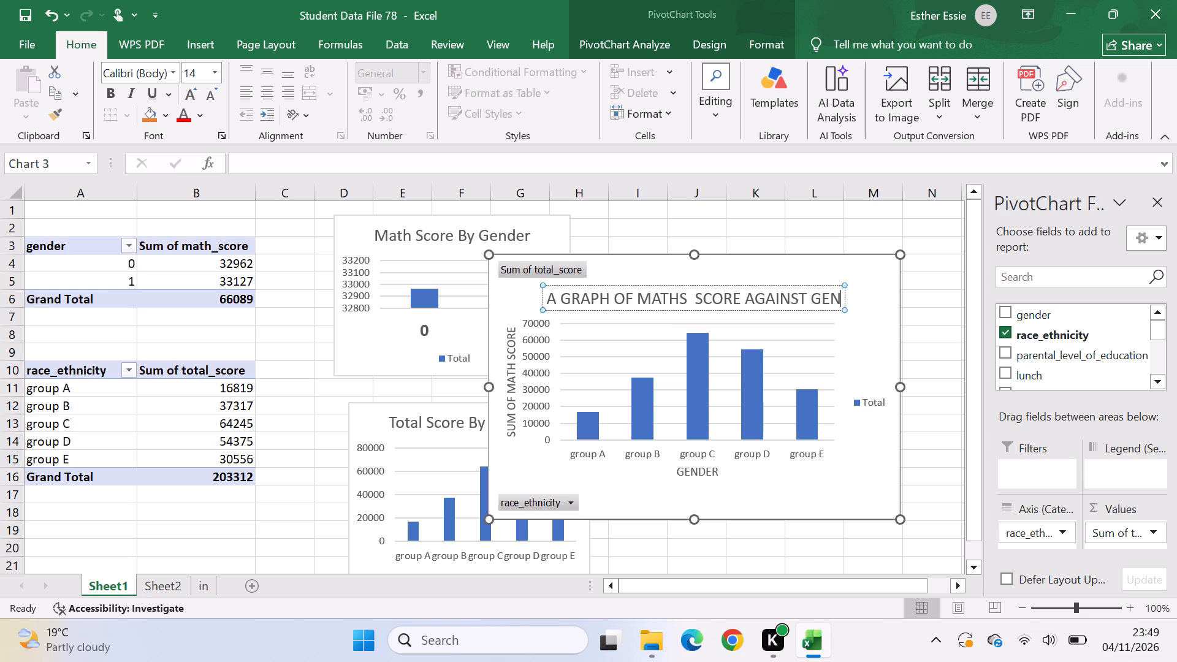
text(DER)
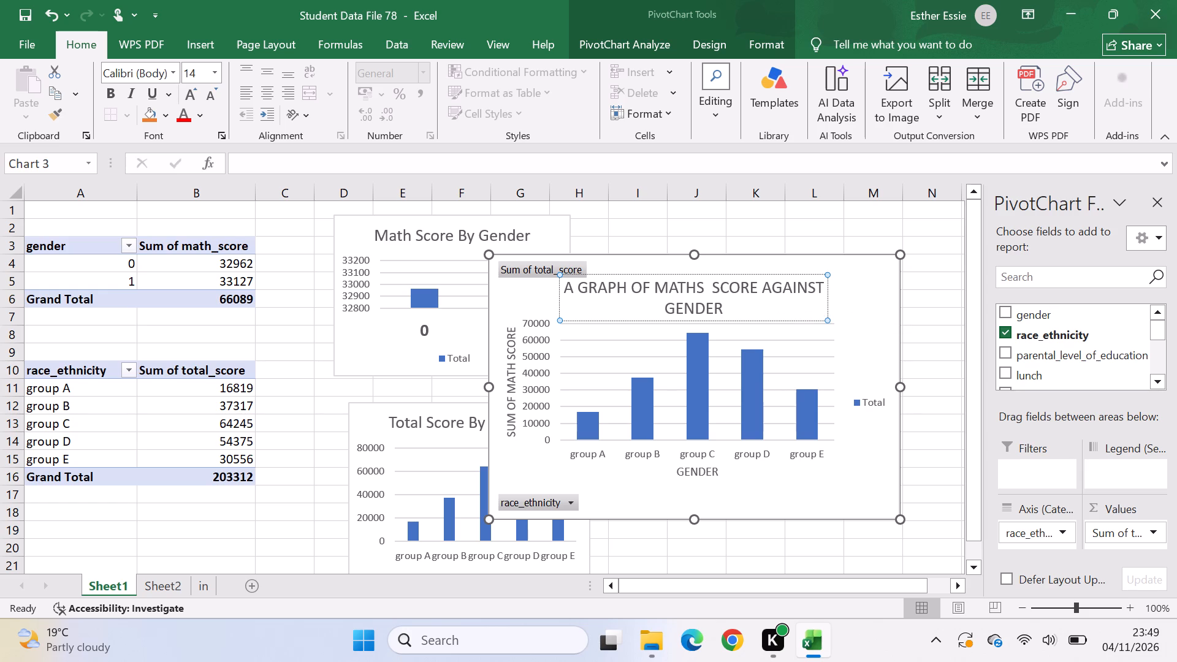
click(865, 311)
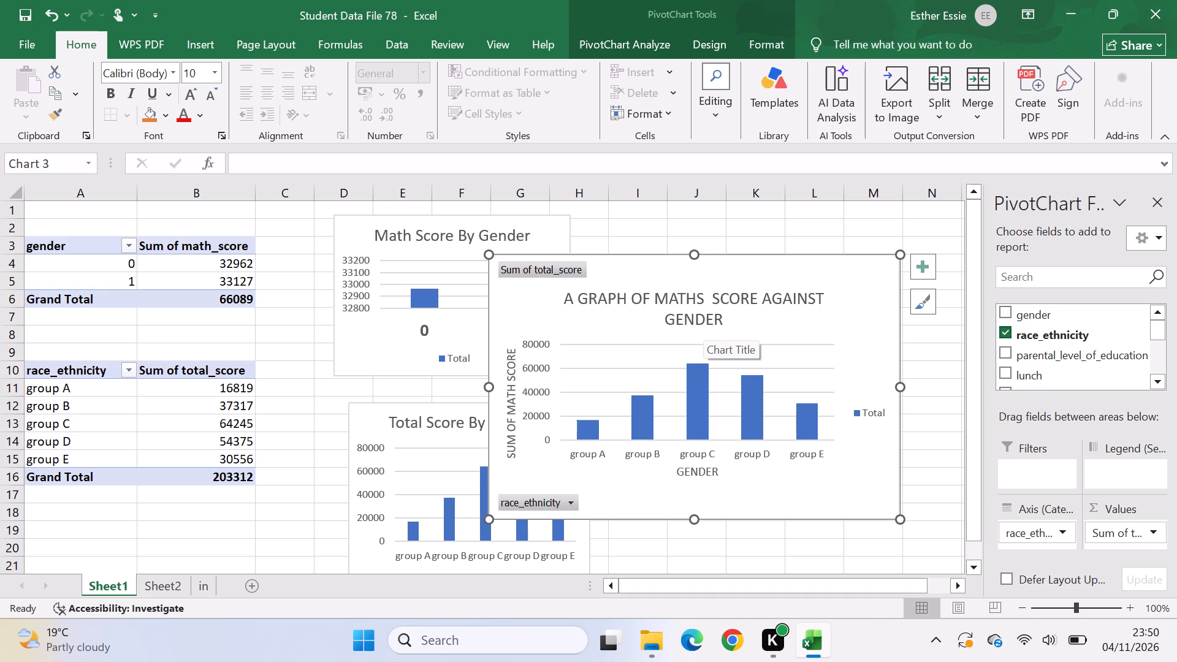
Shift the chart title slightly to the right within the new pivot chart.
click(671, 311)
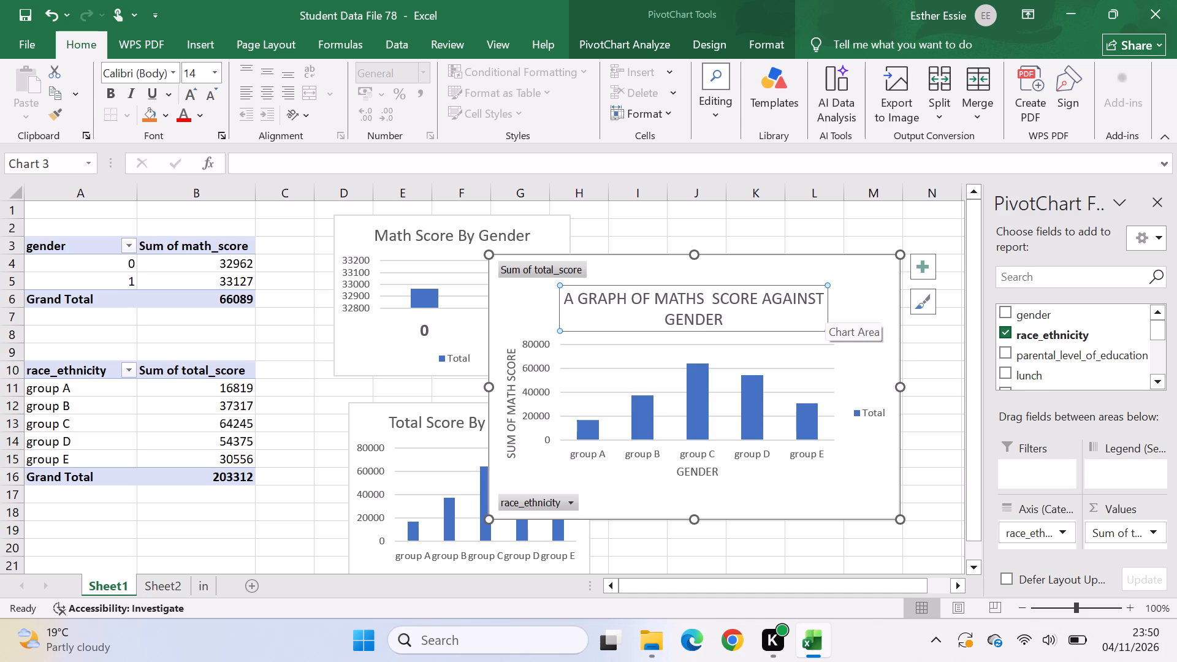
drag(825, 314, 843, 314)
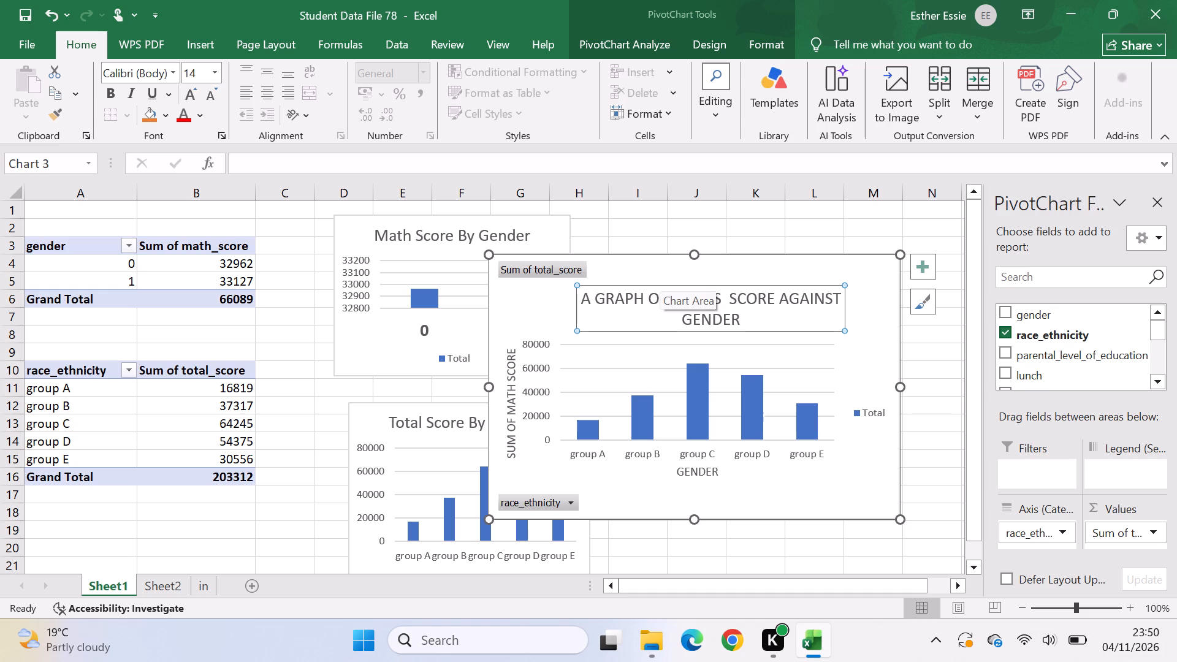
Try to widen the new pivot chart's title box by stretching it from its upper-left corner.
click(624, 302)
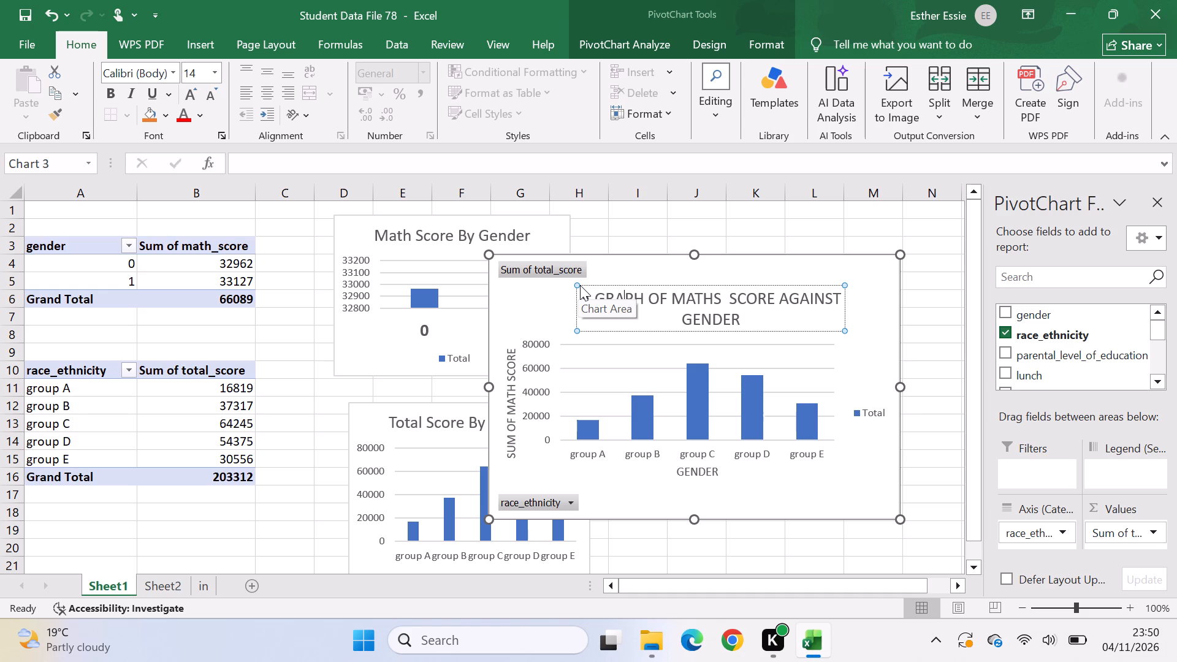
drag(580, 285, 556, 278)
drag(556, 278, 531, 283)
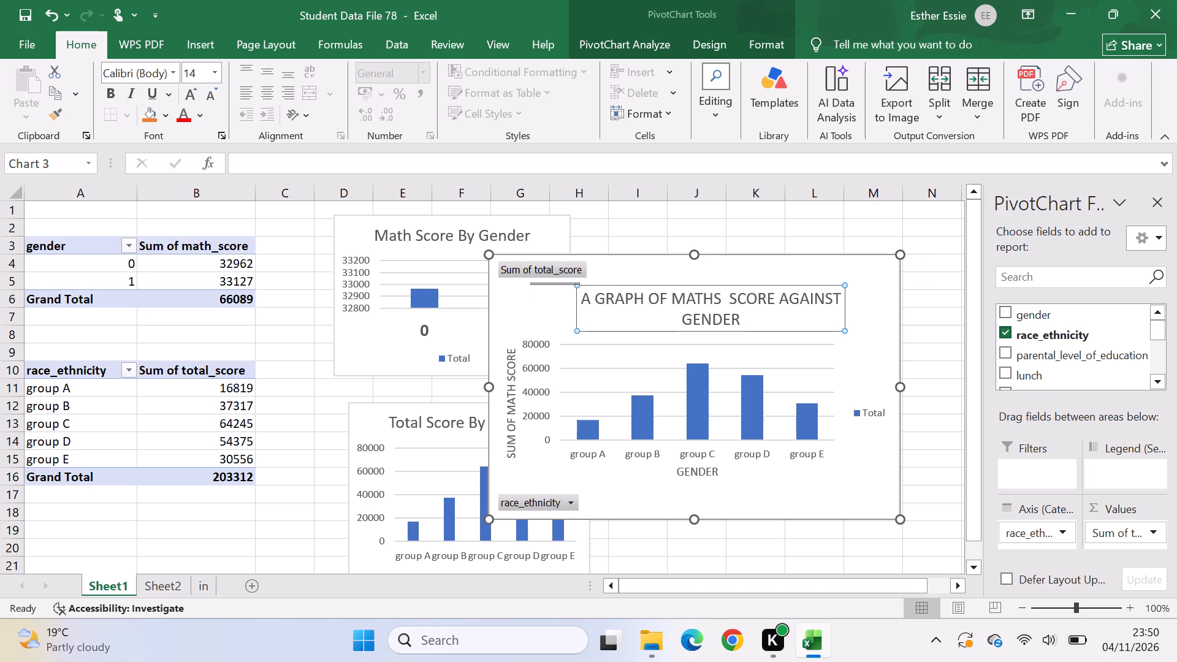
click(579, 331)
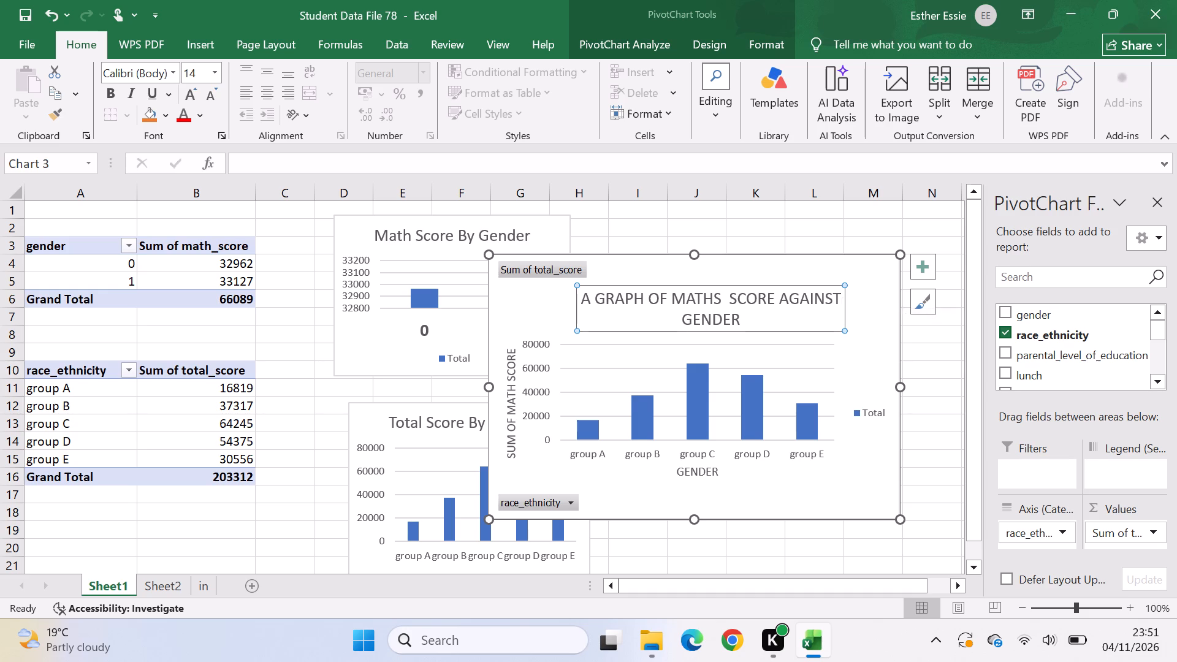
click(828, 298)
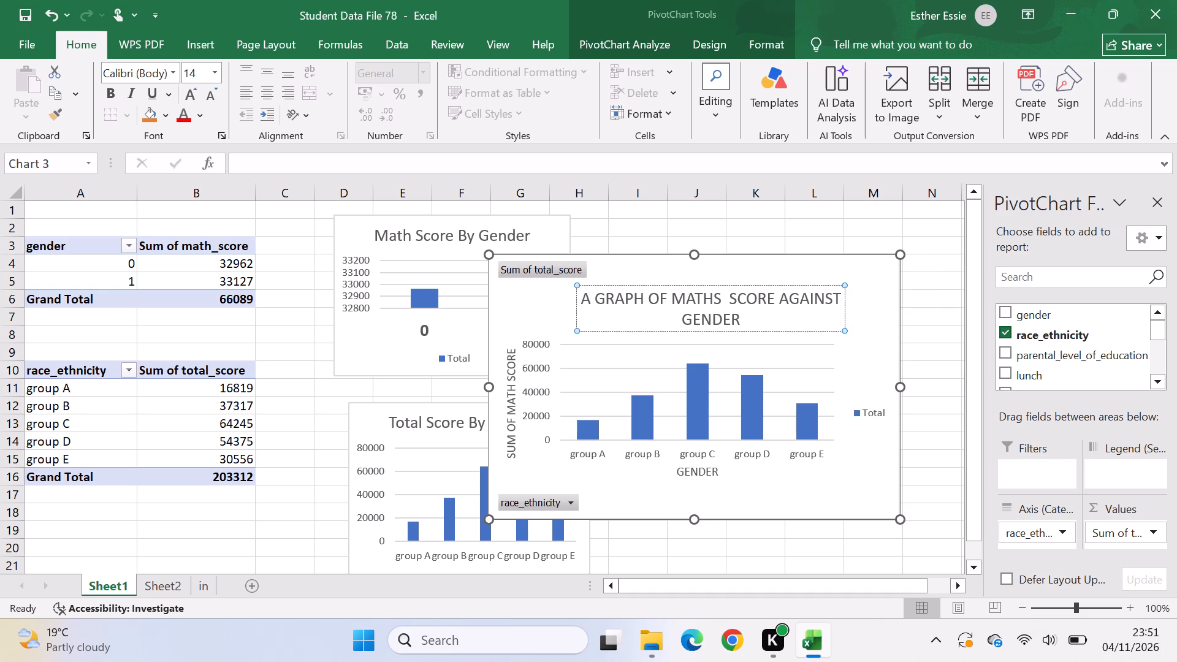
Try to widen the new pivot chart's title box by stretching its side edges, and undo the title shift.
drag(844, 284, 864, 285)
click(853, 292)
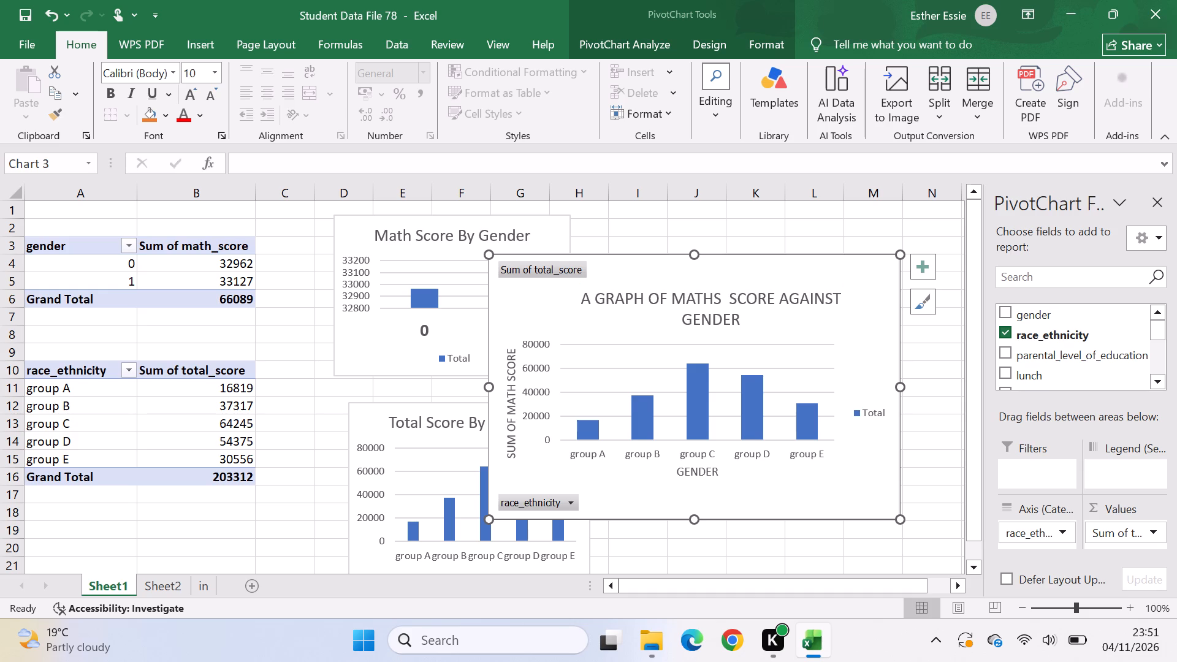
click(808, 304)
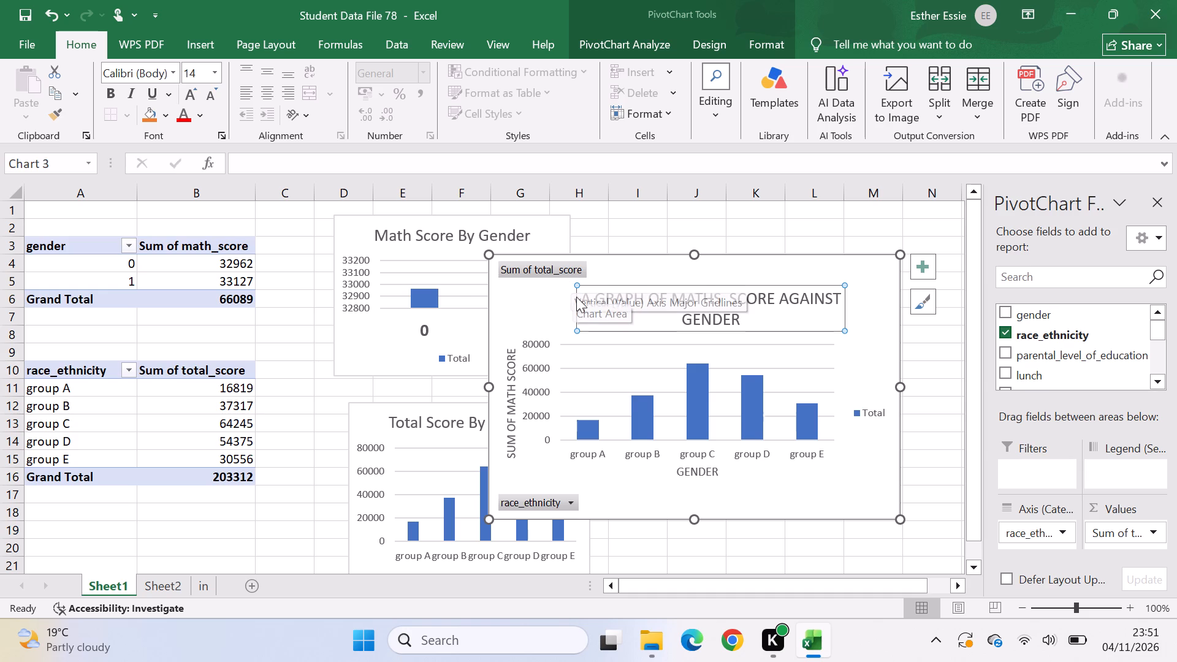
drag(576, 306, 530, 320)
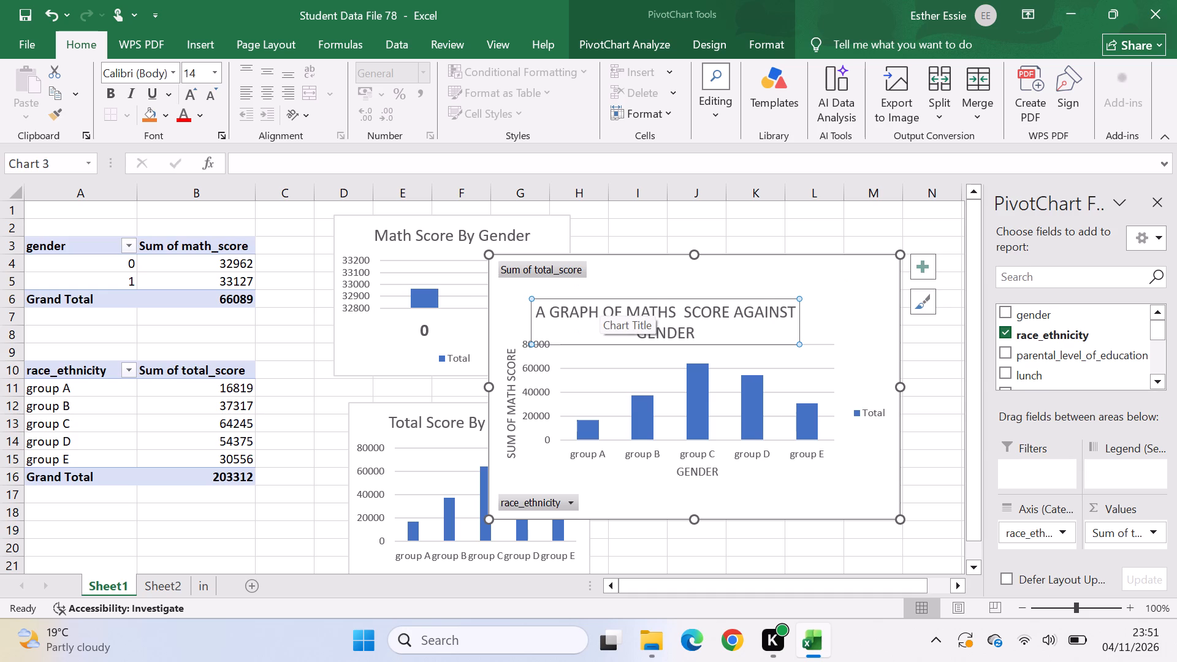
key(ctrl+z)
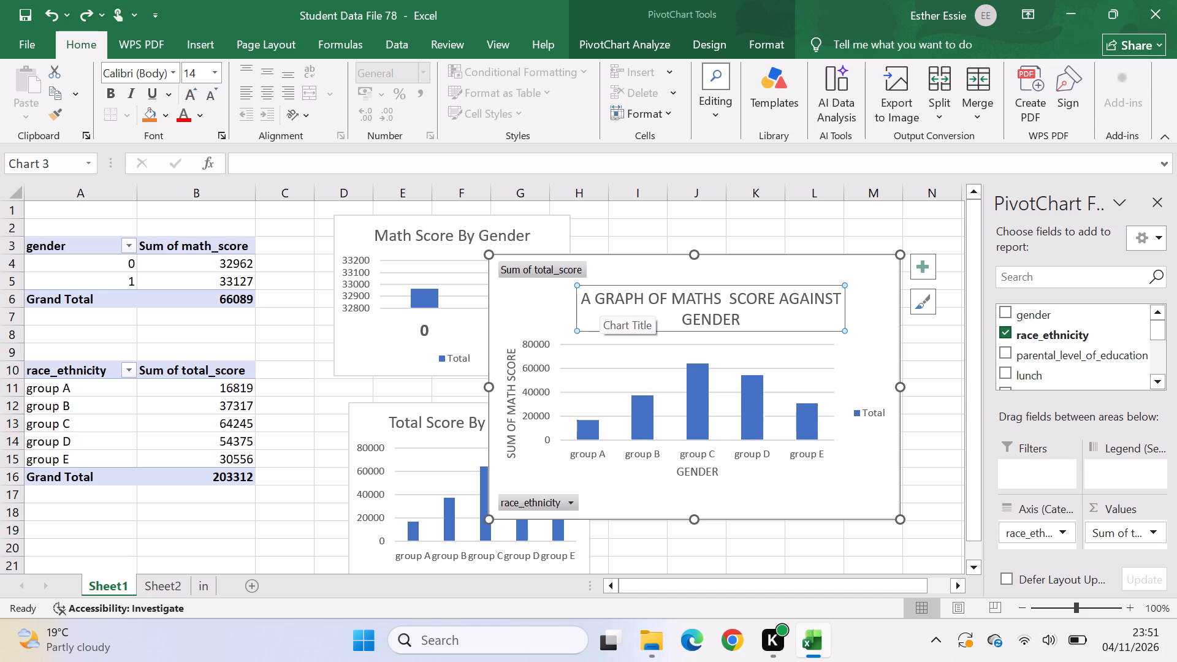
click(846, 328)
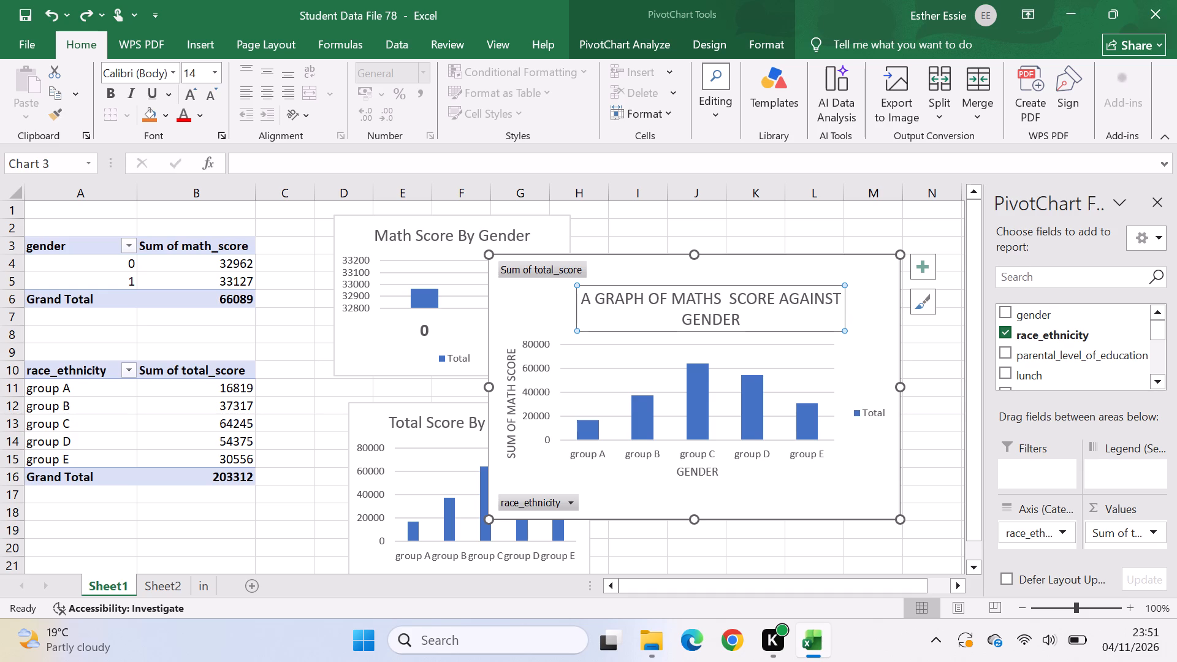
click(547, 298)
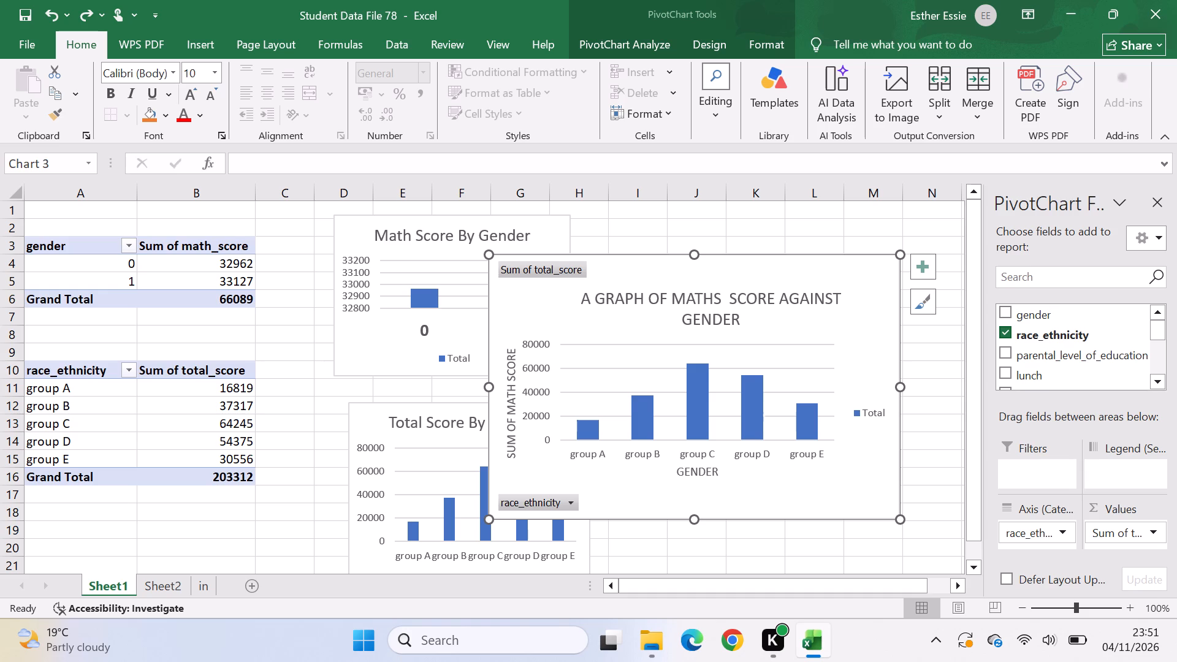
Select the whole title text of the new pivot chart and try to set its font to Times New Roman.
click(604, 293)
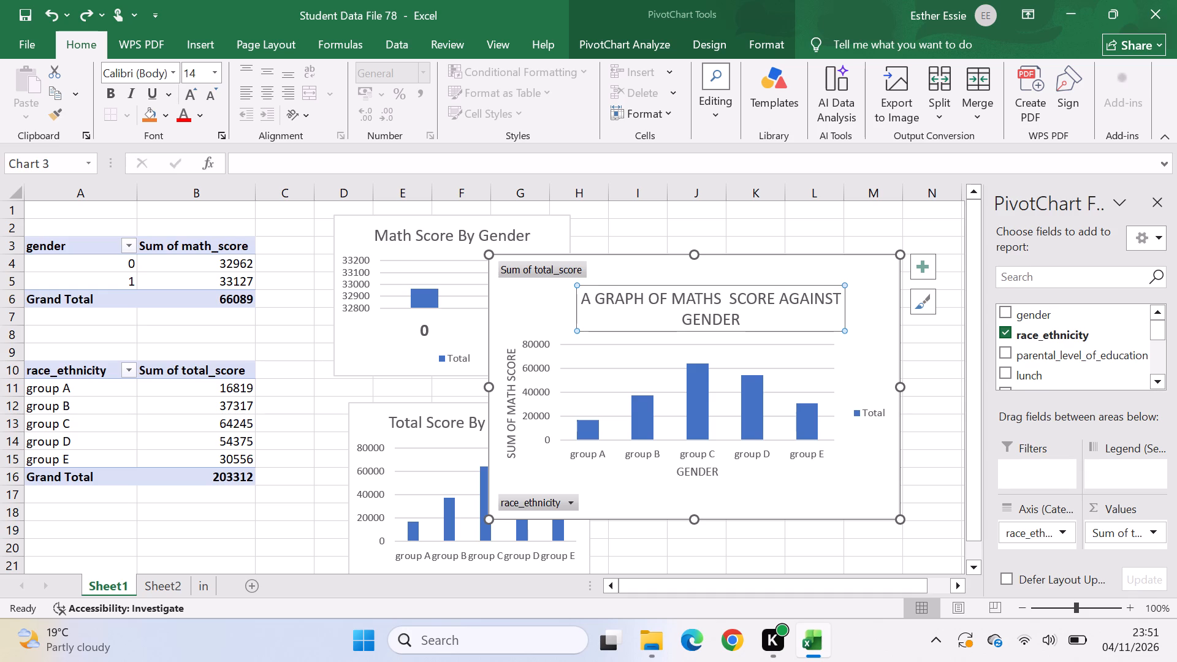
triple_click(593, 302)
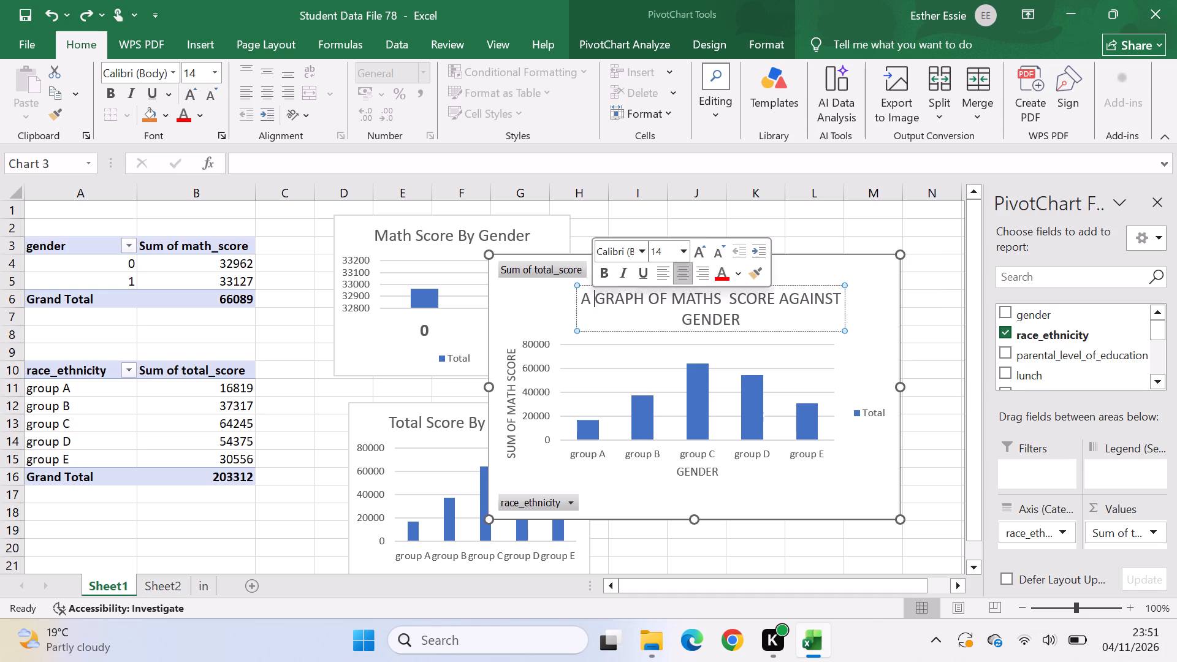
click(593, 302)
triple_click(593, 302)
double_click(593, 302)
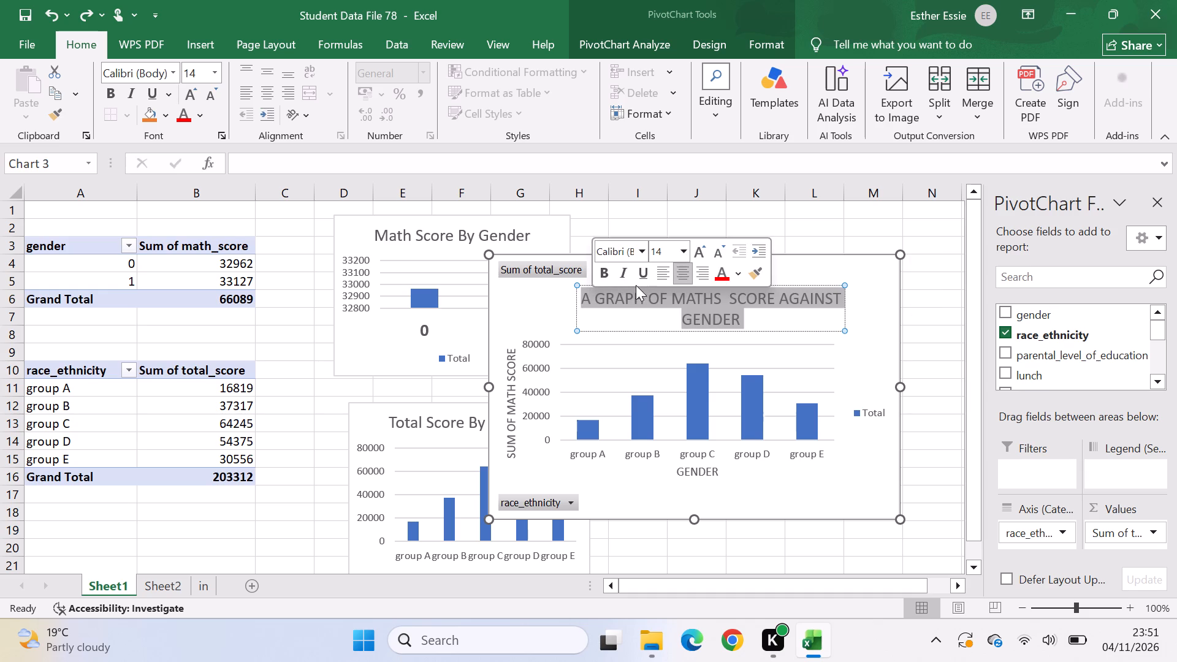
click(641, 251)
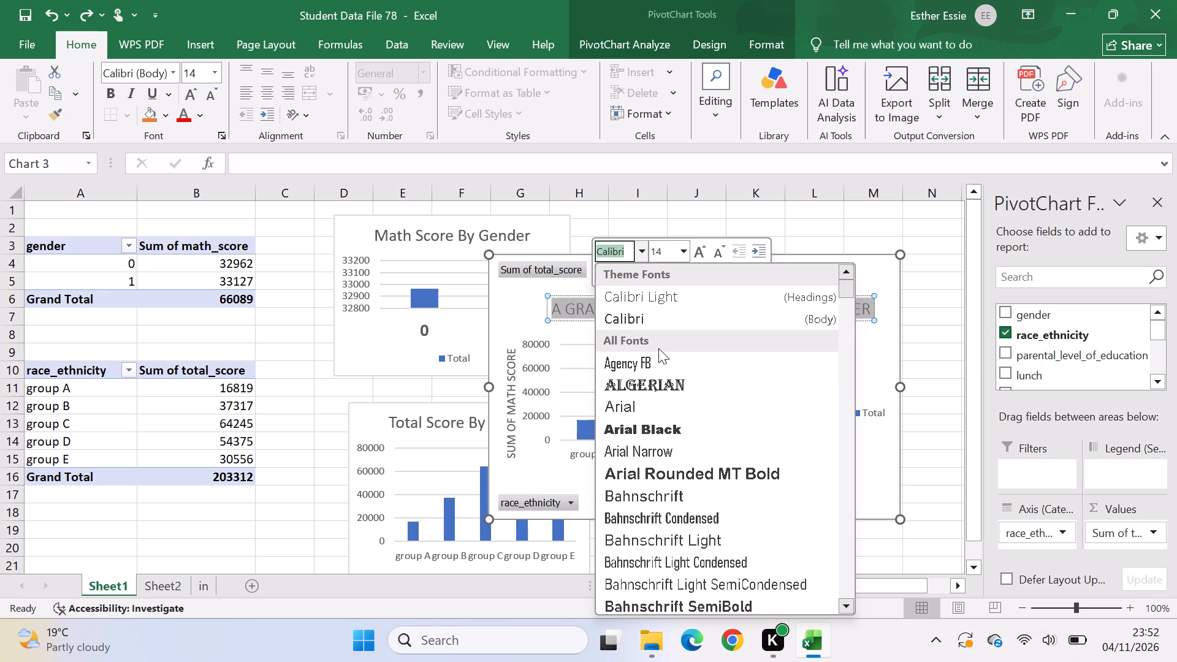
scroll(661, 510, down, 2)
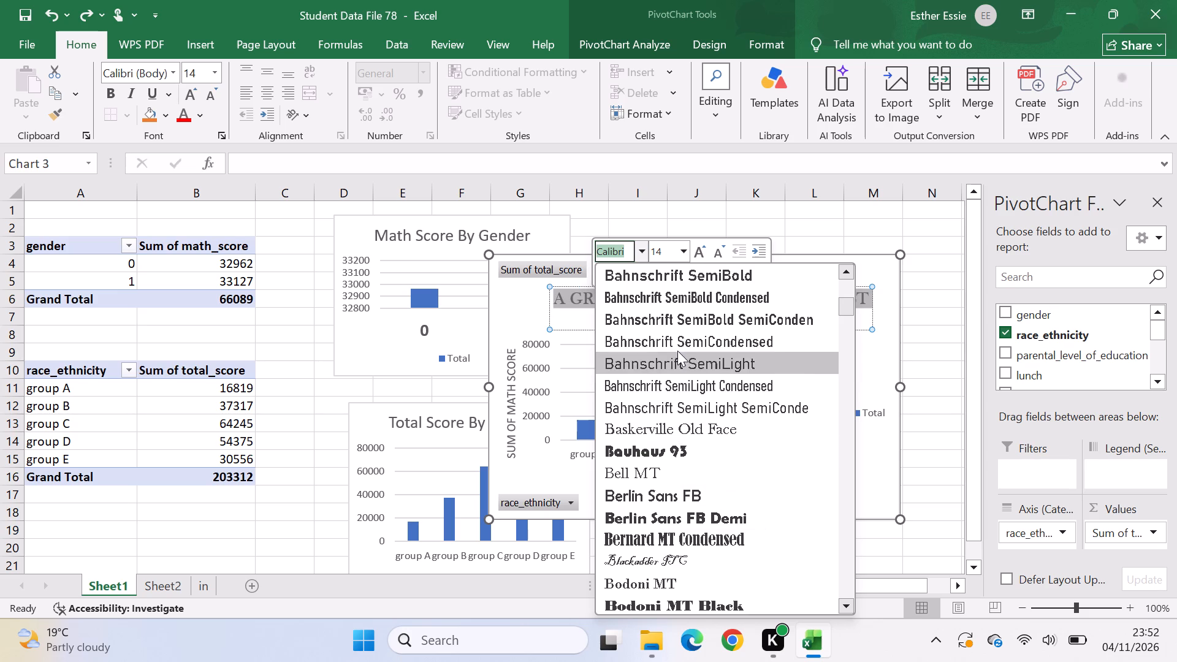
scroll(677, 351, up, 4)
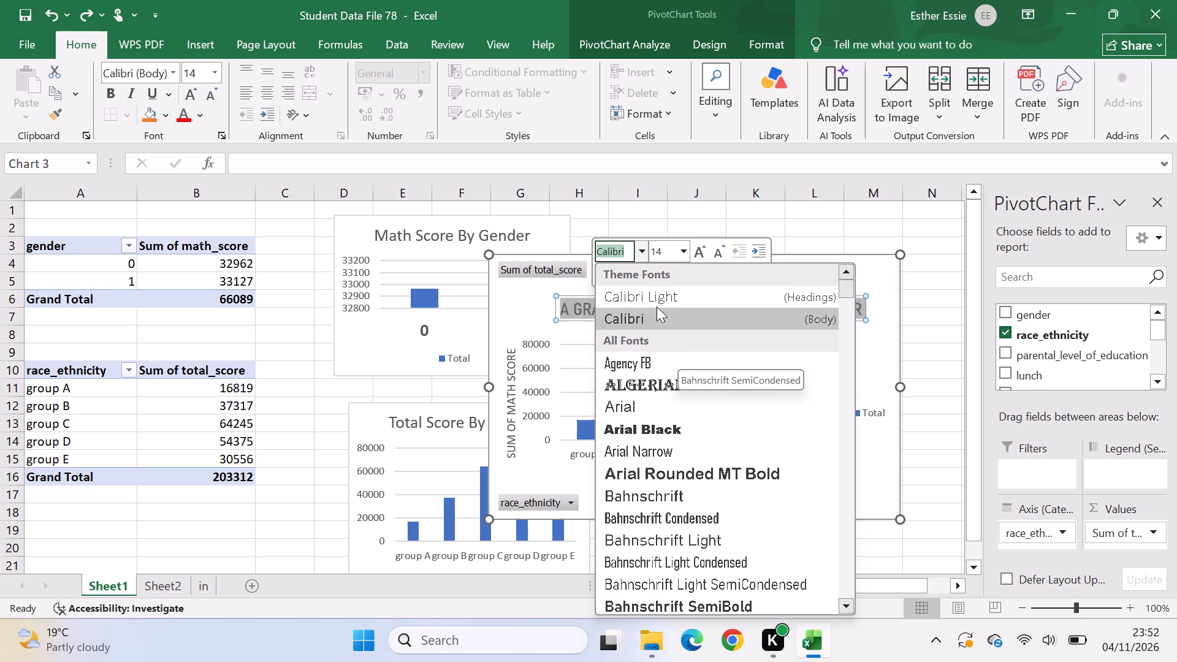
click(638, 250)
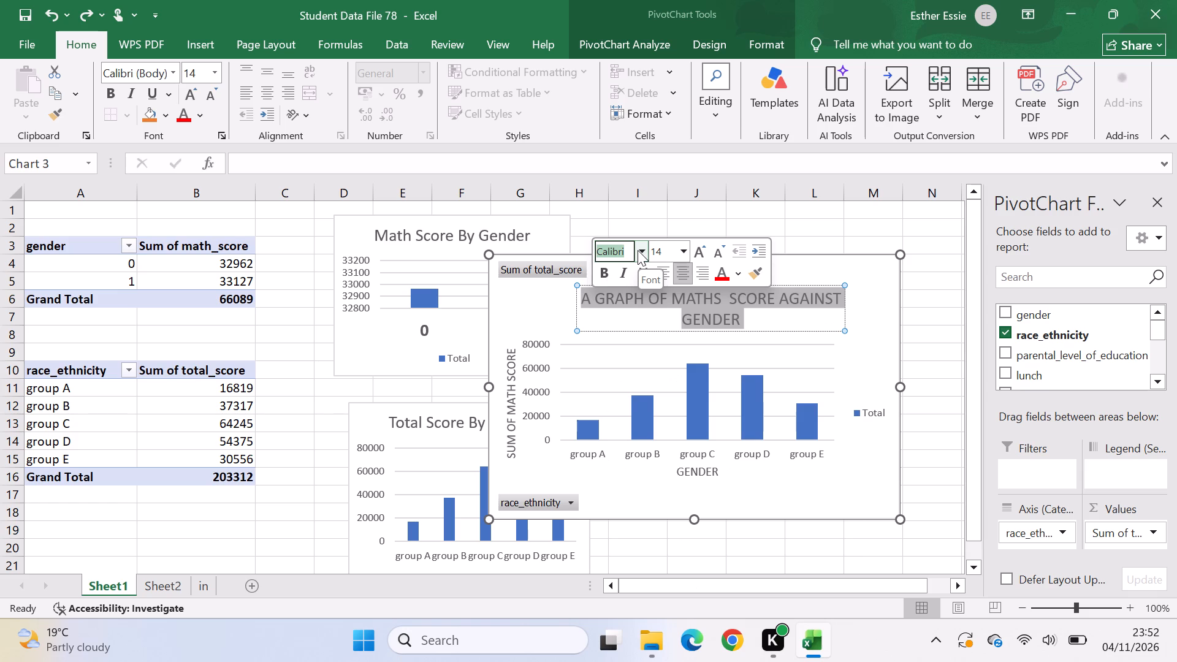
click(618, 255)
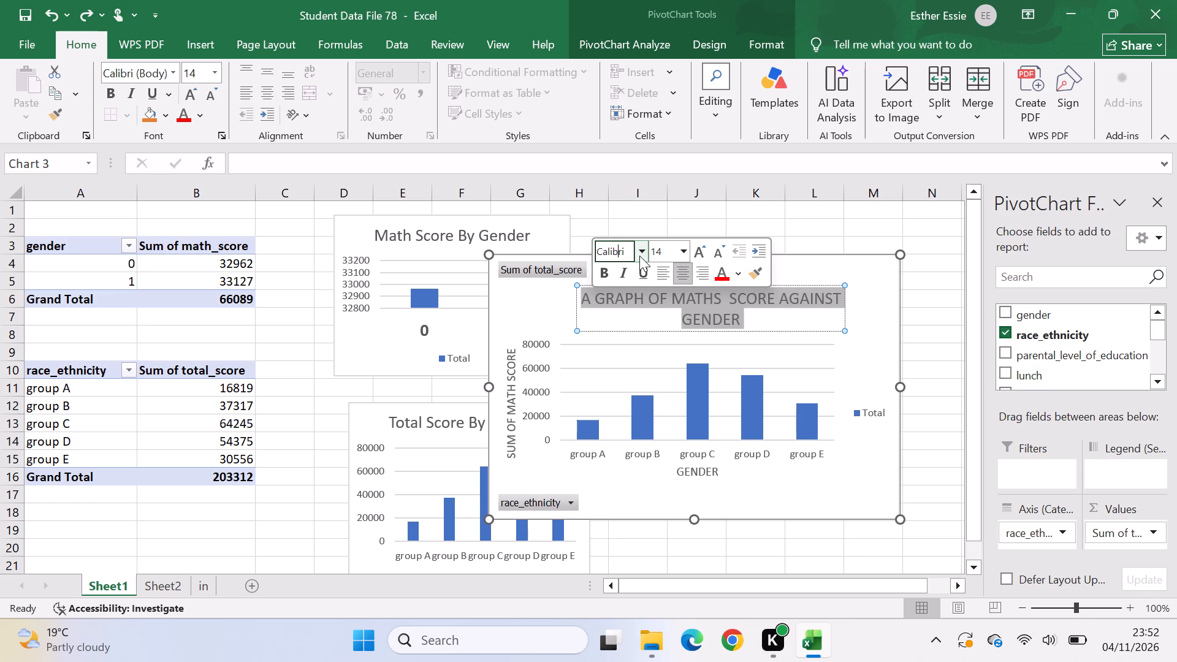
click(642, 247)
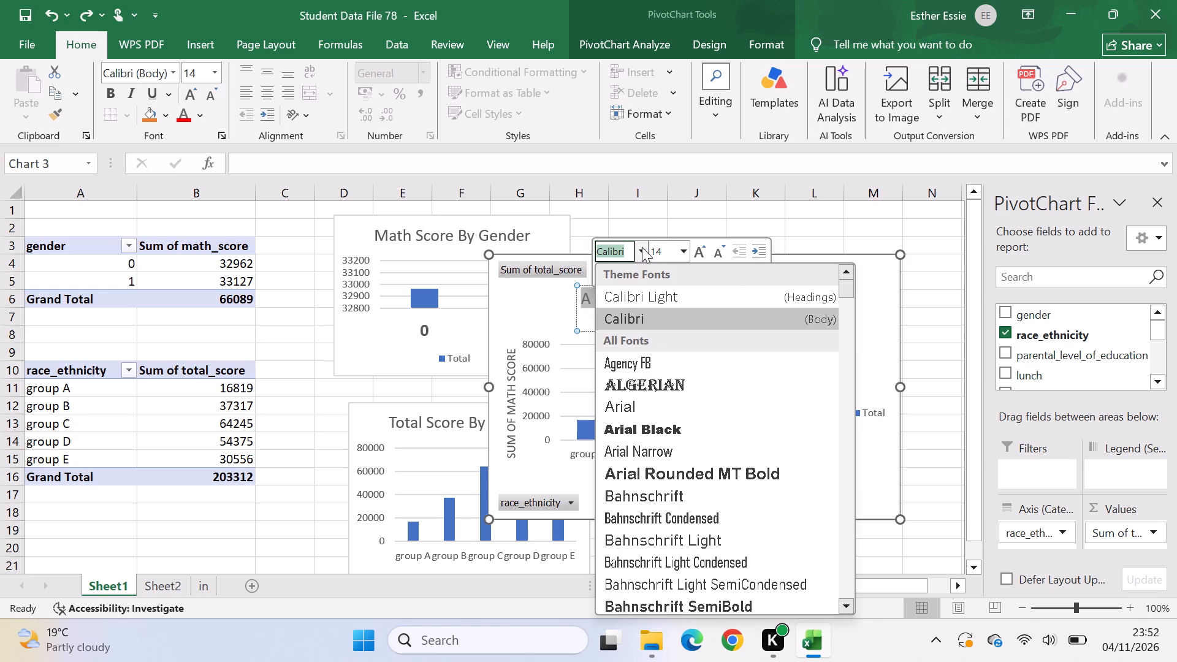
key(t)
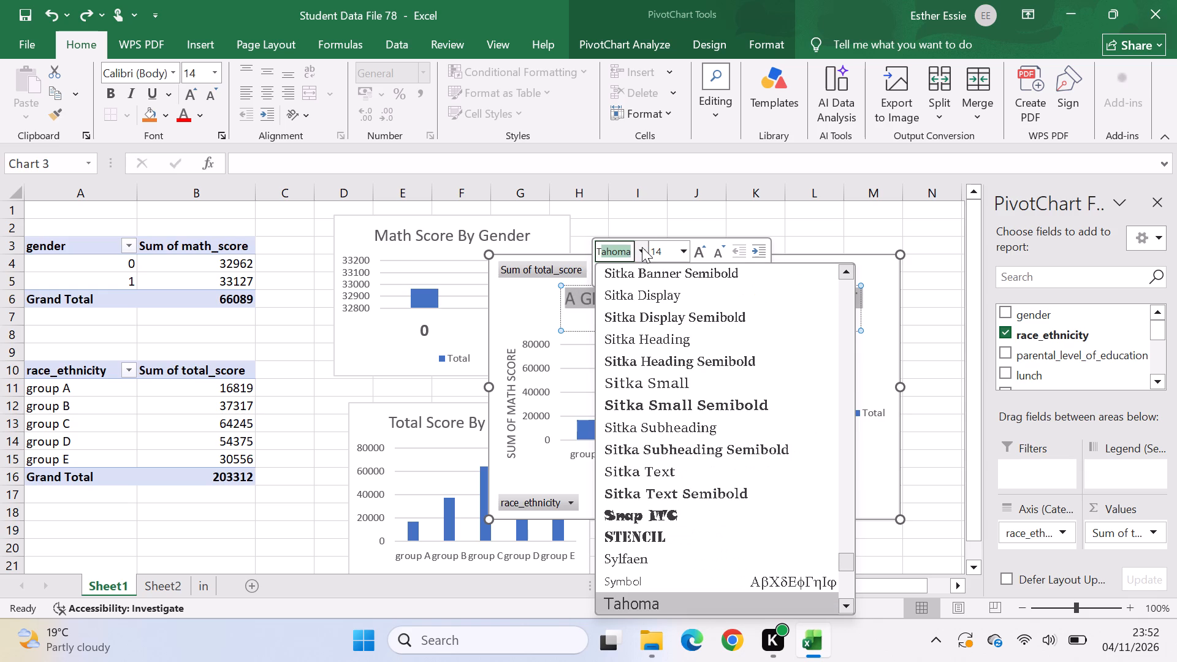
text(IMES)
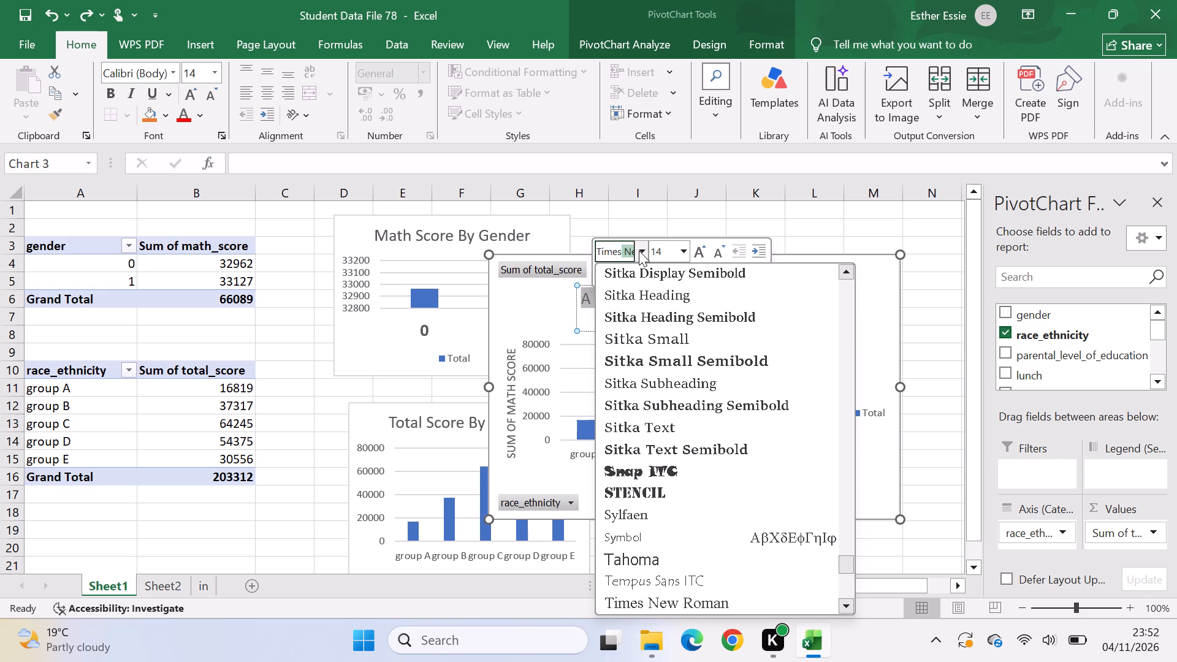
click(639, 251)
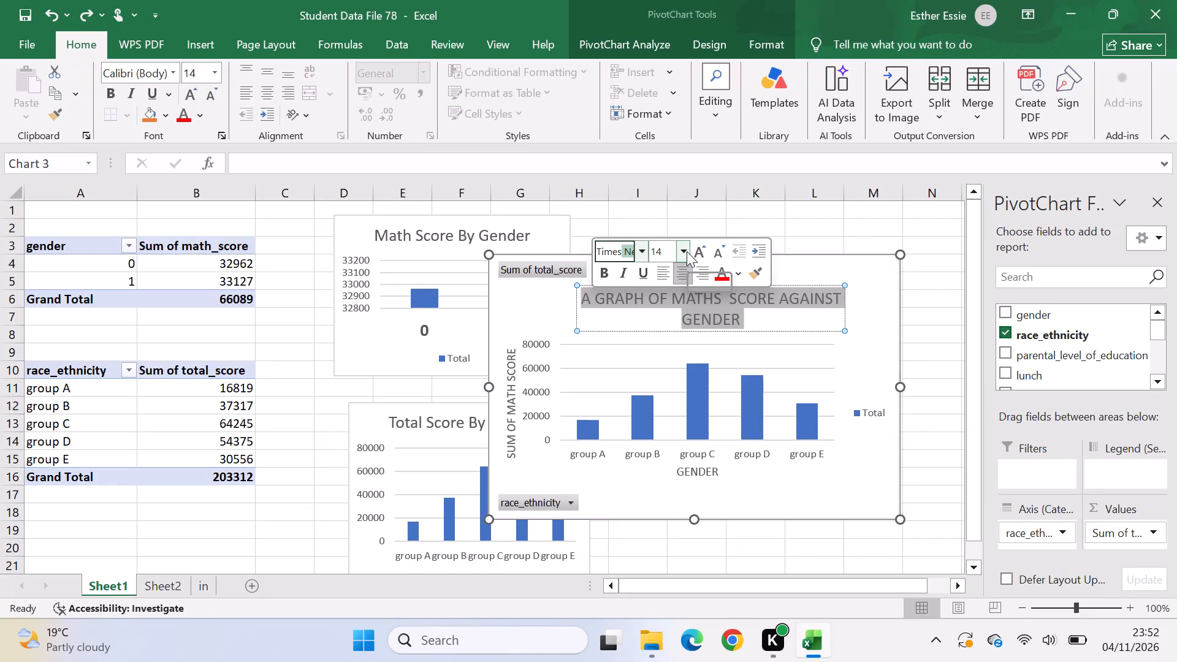
Set the font size of the new pivot chart's title to 11.
click(687, 251)
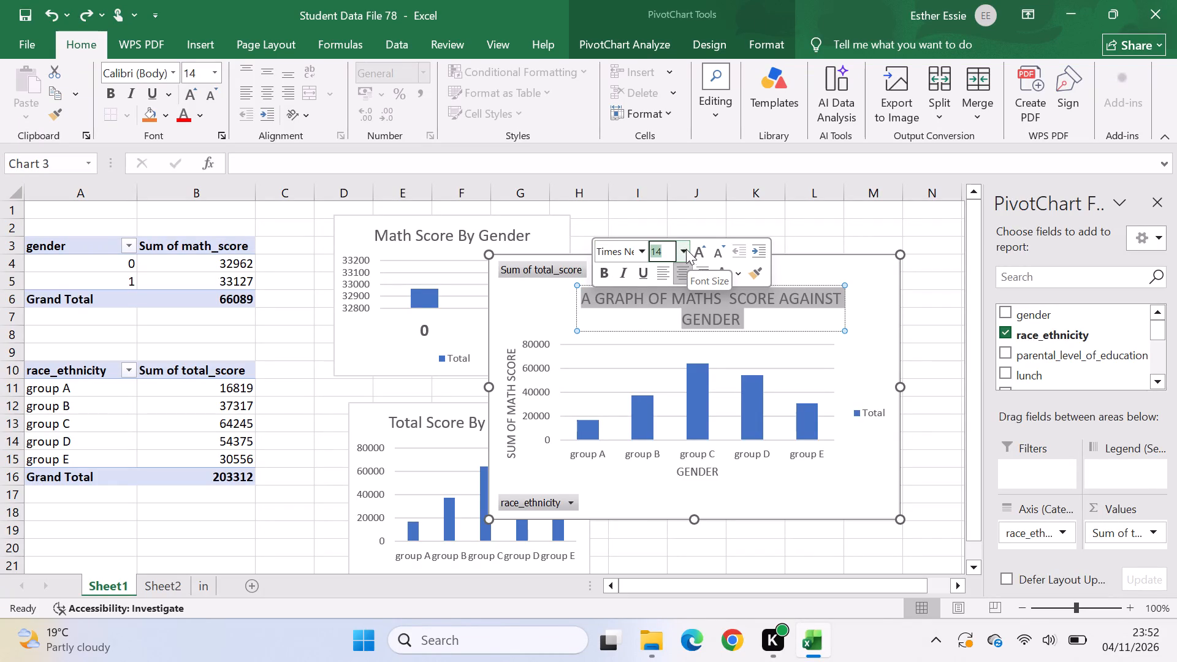
click(685, 248)
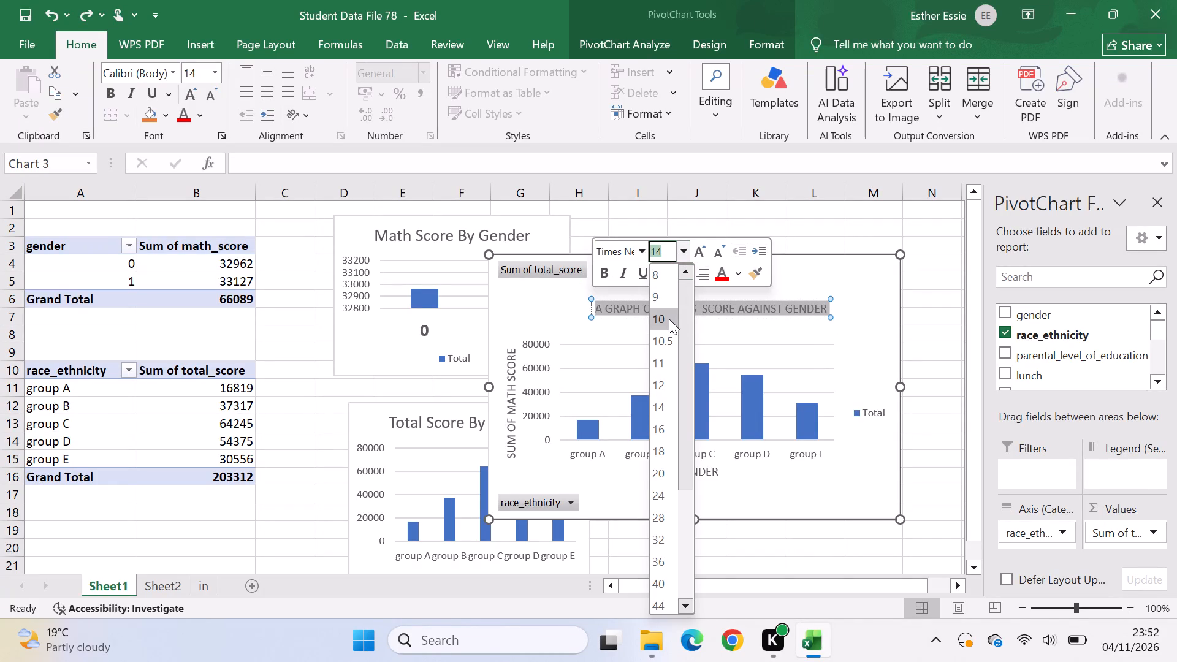
click(661, 357)
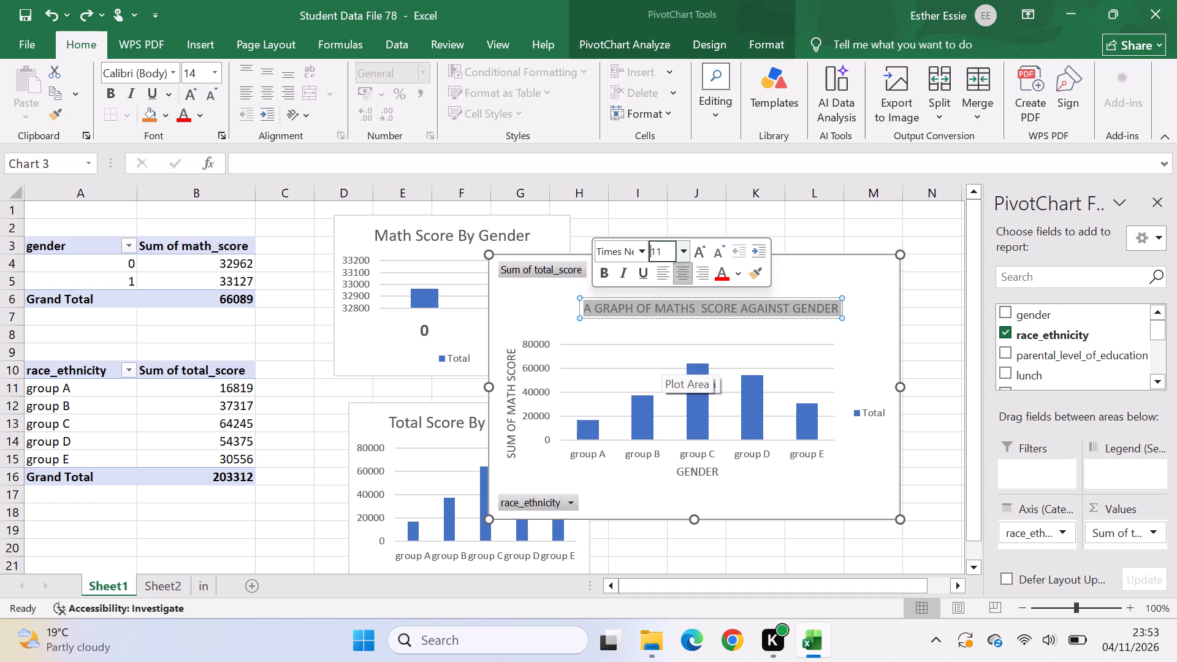
click(894, 468)
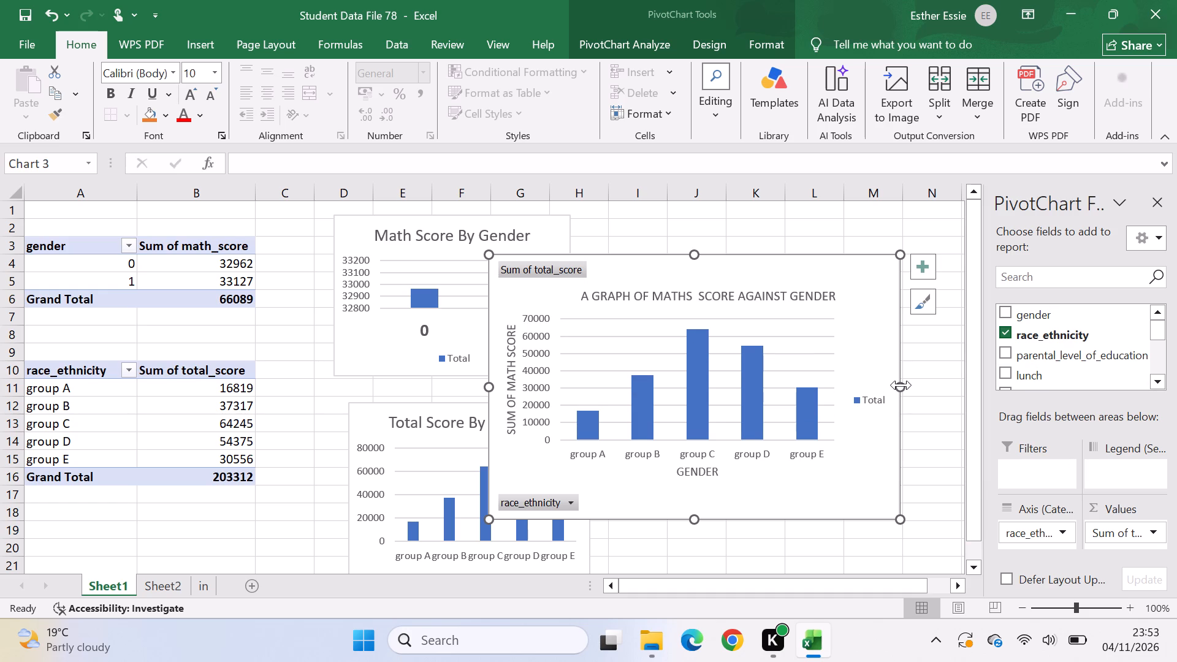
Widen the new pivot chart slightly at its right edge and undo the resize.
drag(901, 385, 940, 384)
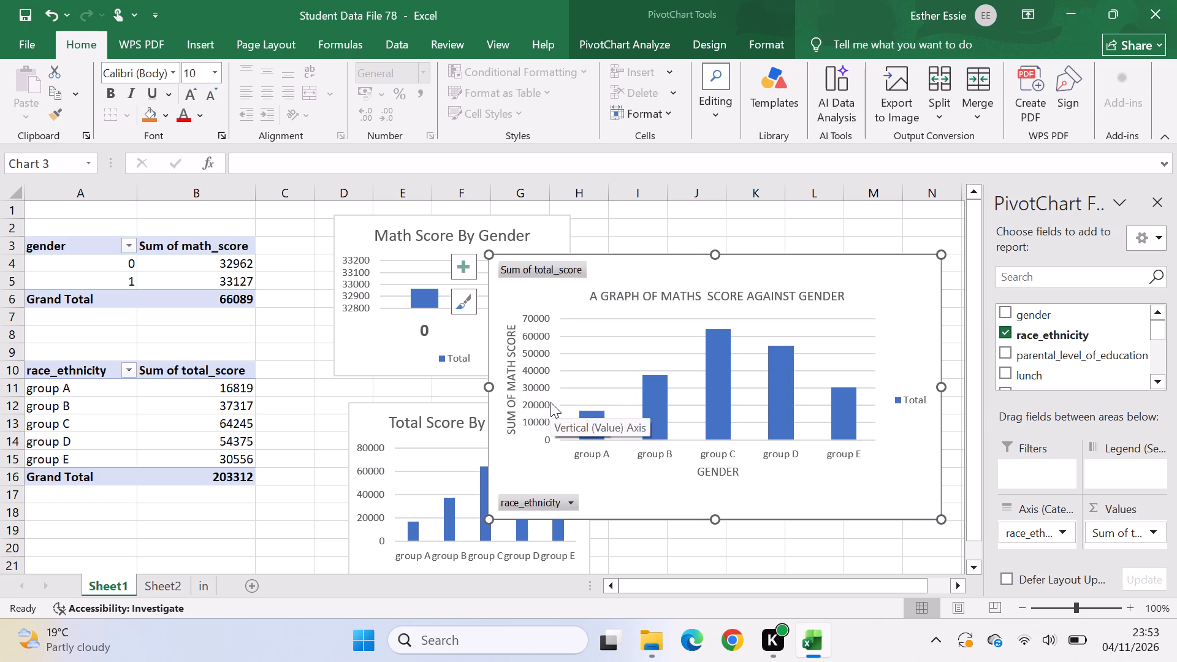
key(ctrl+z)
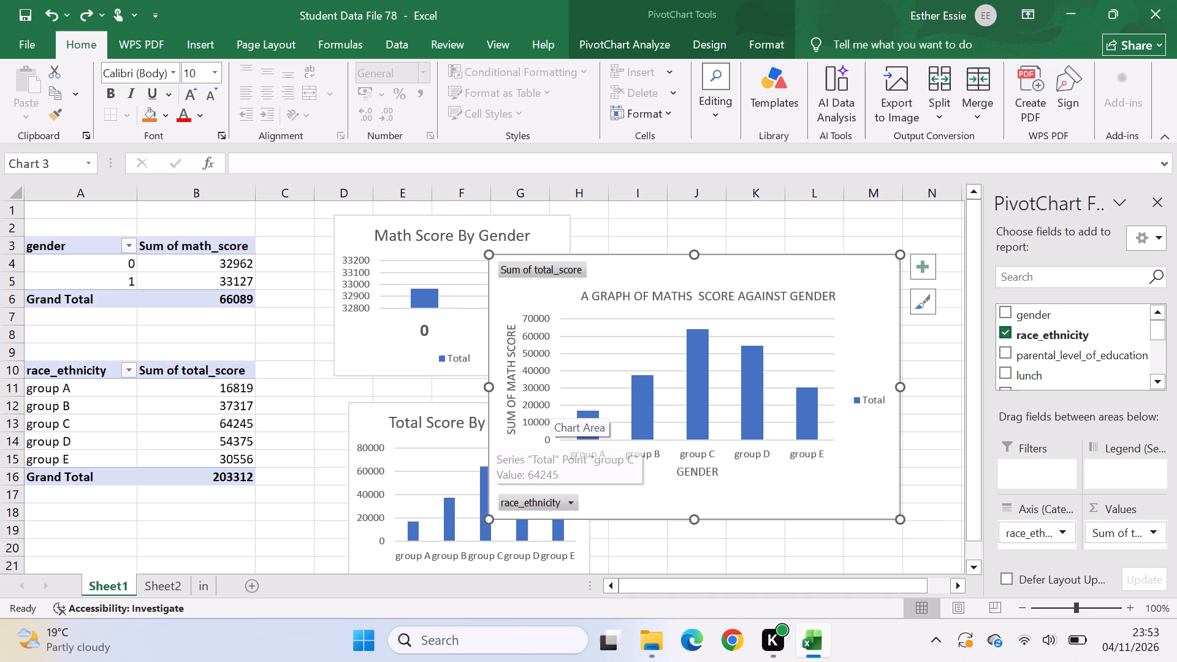
Open the chart area formatting options for the new pivot chart.
click(492, 387)
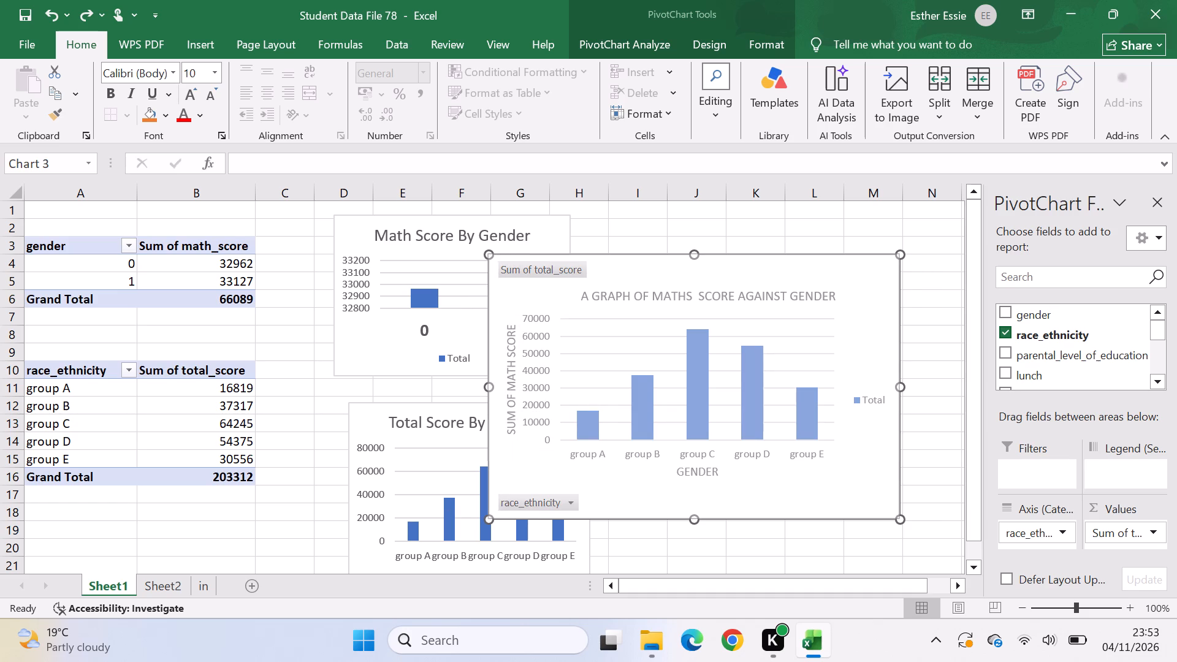
double_click(506, 445)
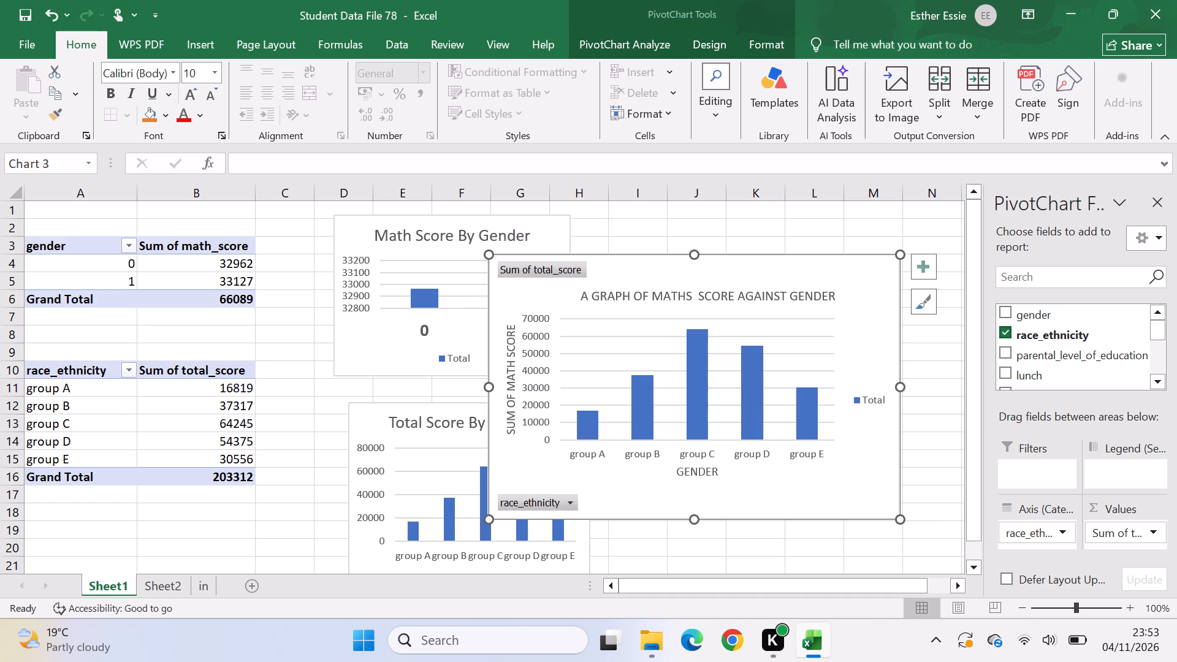
double_click(506, 445)
click(509, 457)
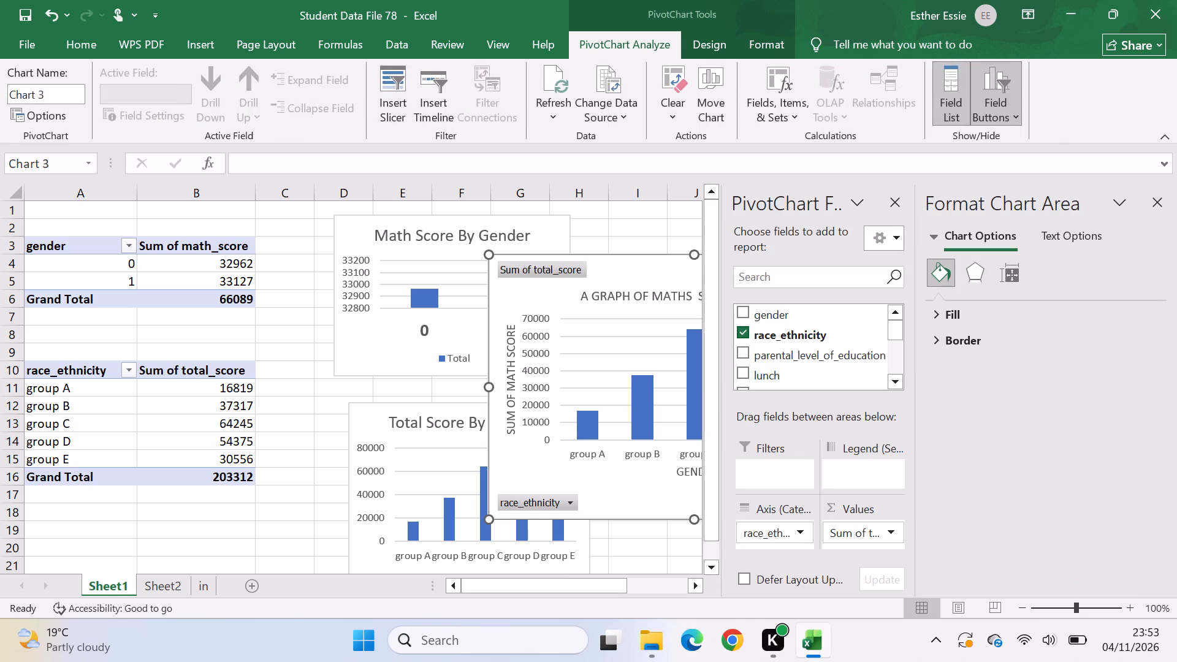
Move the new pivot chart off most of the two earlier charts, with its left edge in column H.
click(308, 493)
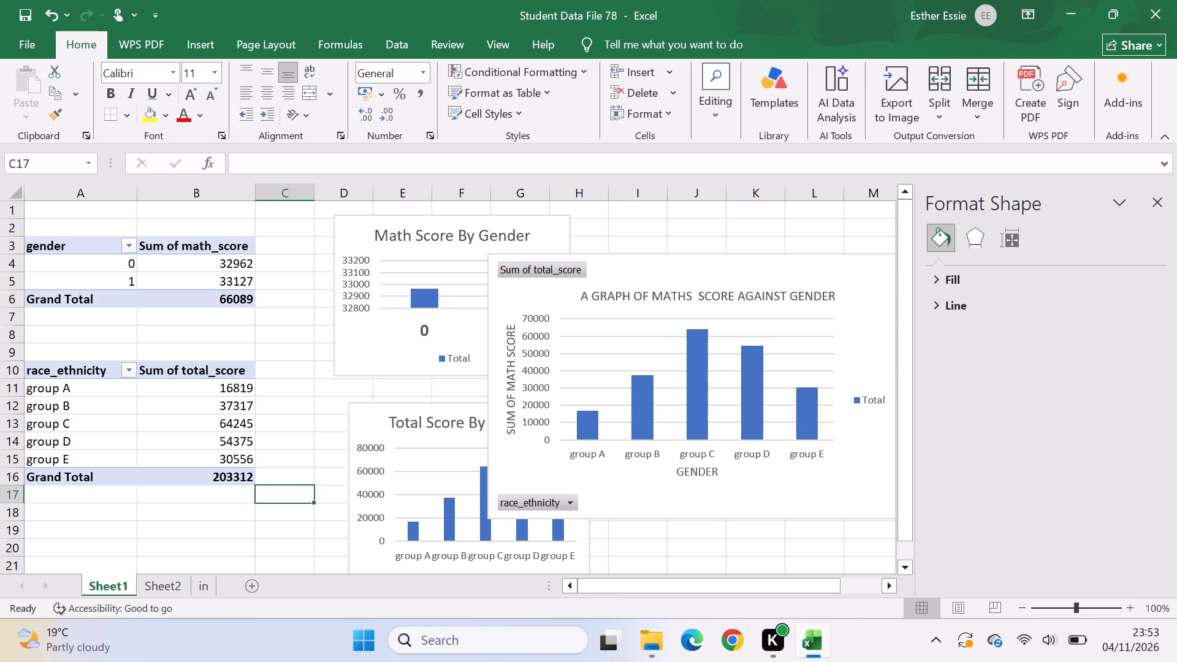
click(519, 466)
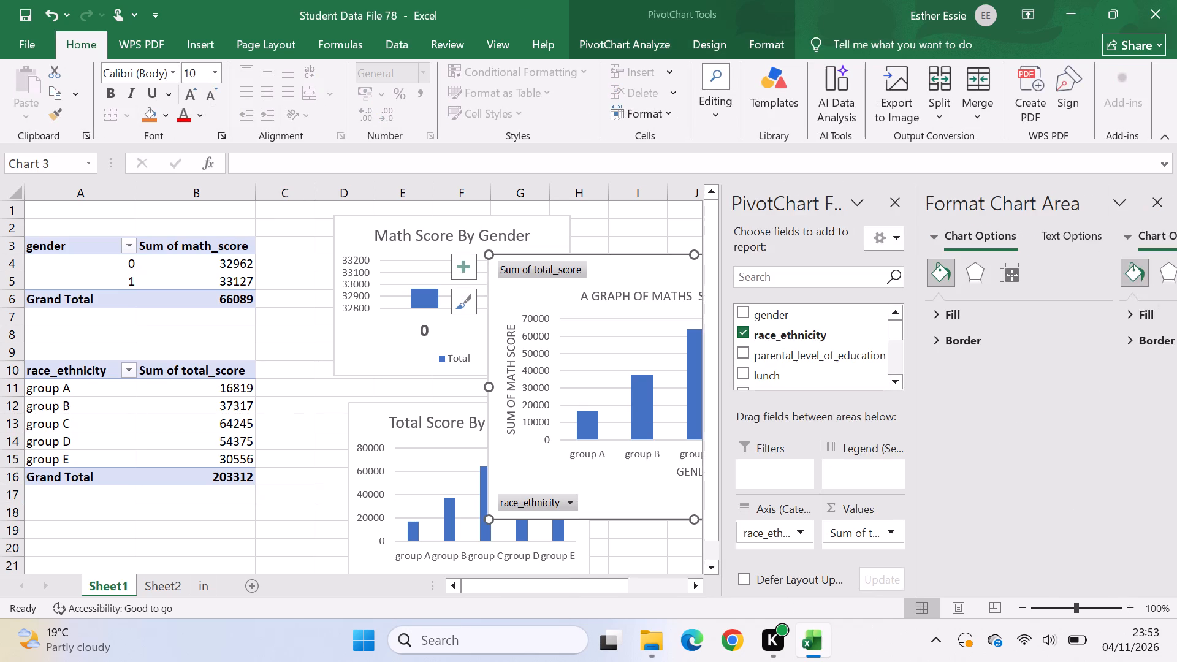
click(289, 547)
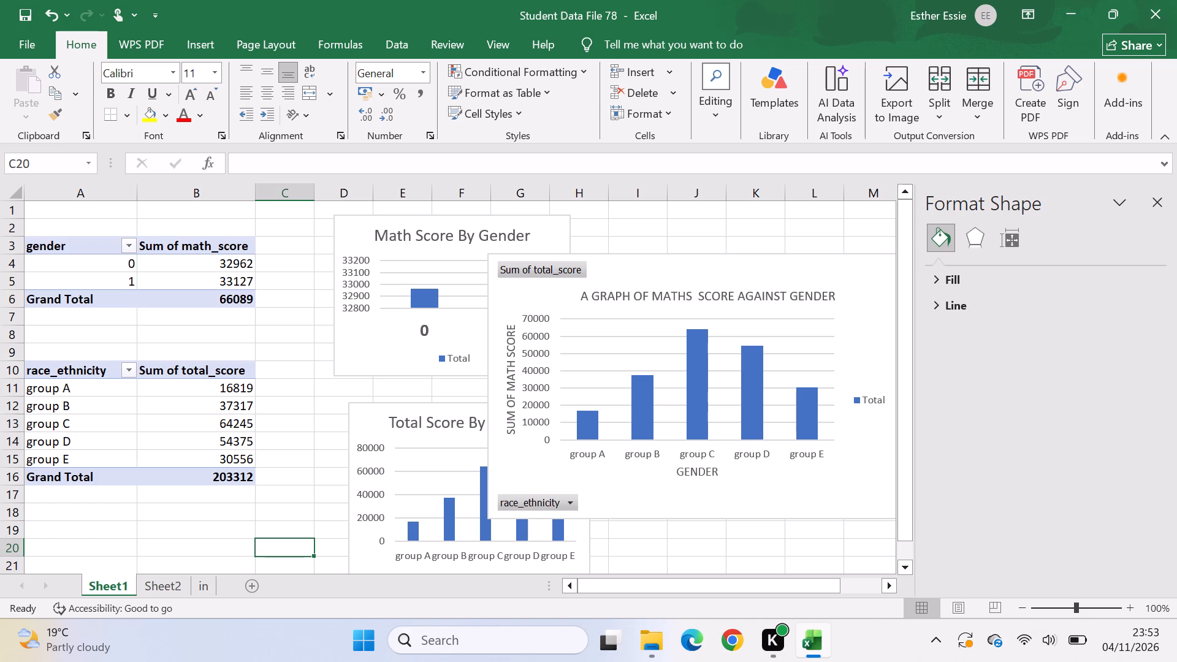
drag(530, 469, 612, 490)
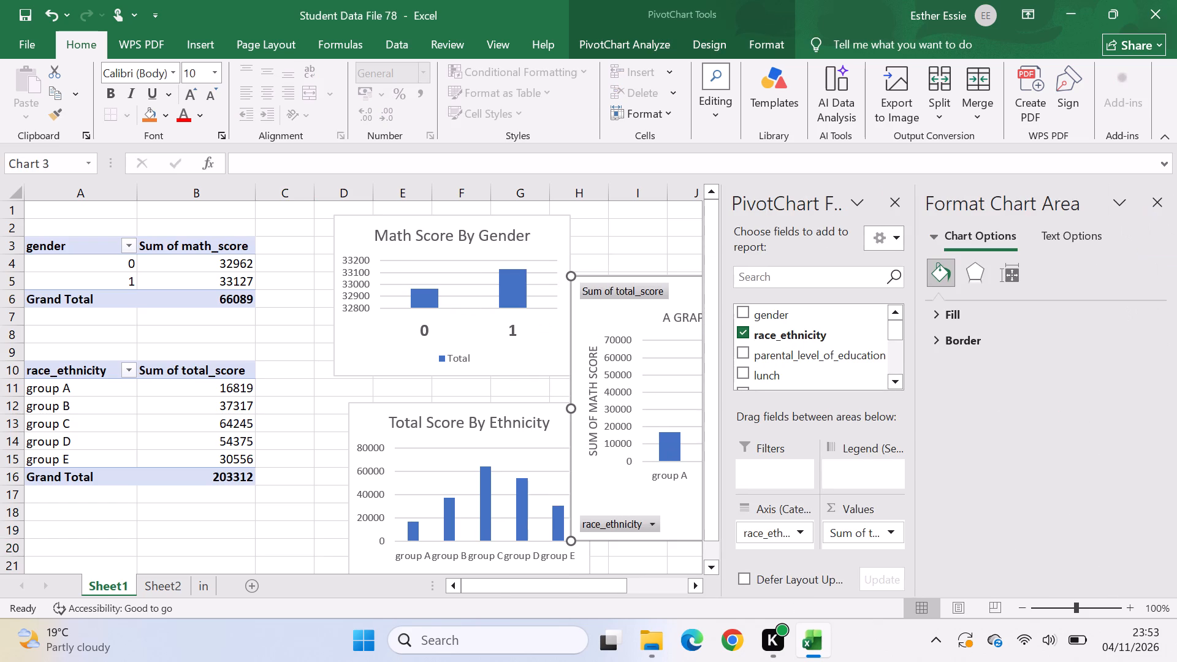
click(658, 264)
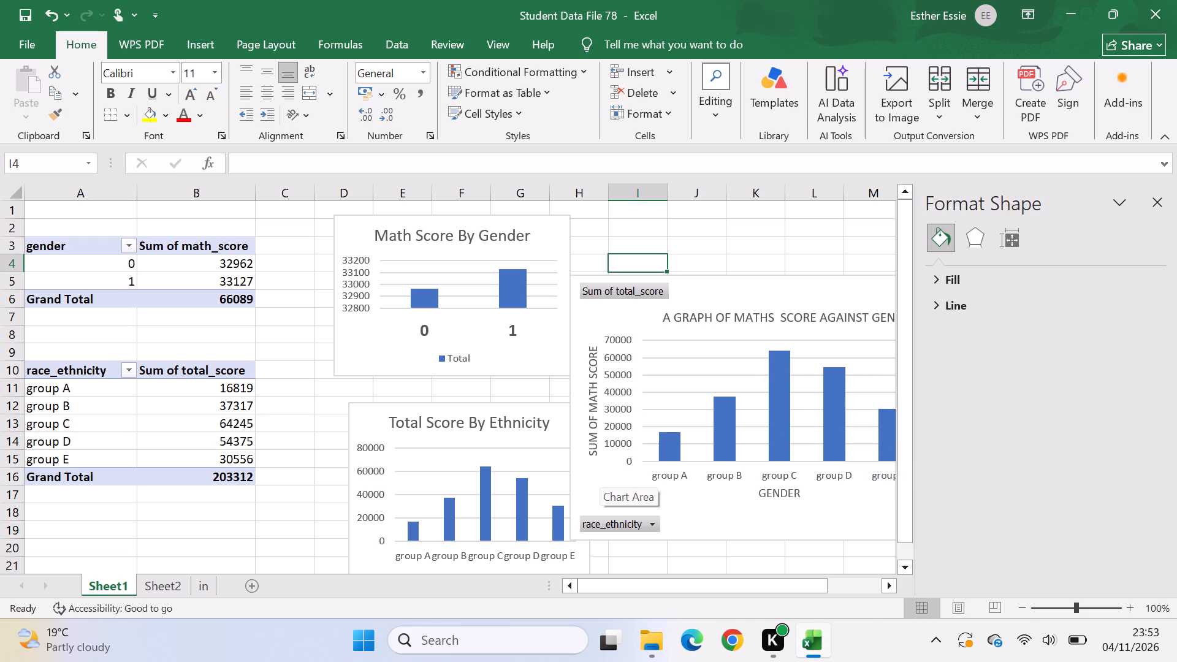
Move the new pivot chart over the pivot tables, spanning about columns A to F and rows 3 to 17.
drag(851, 497, 867, 505)
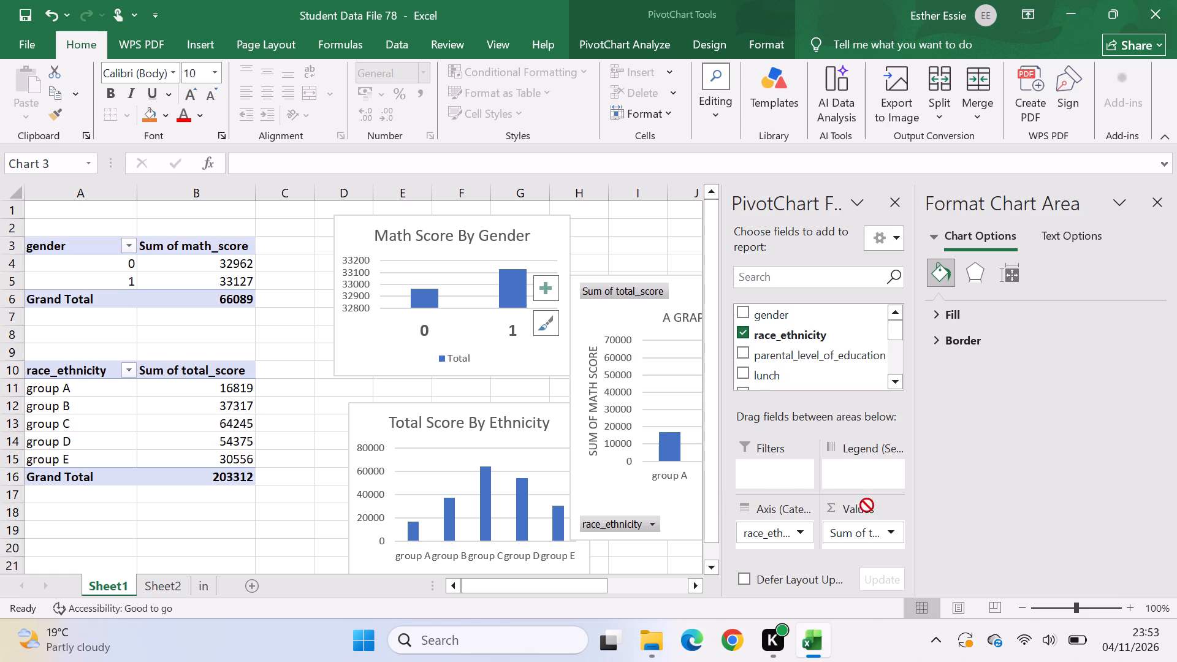
drag(867, 505, 356, 436)
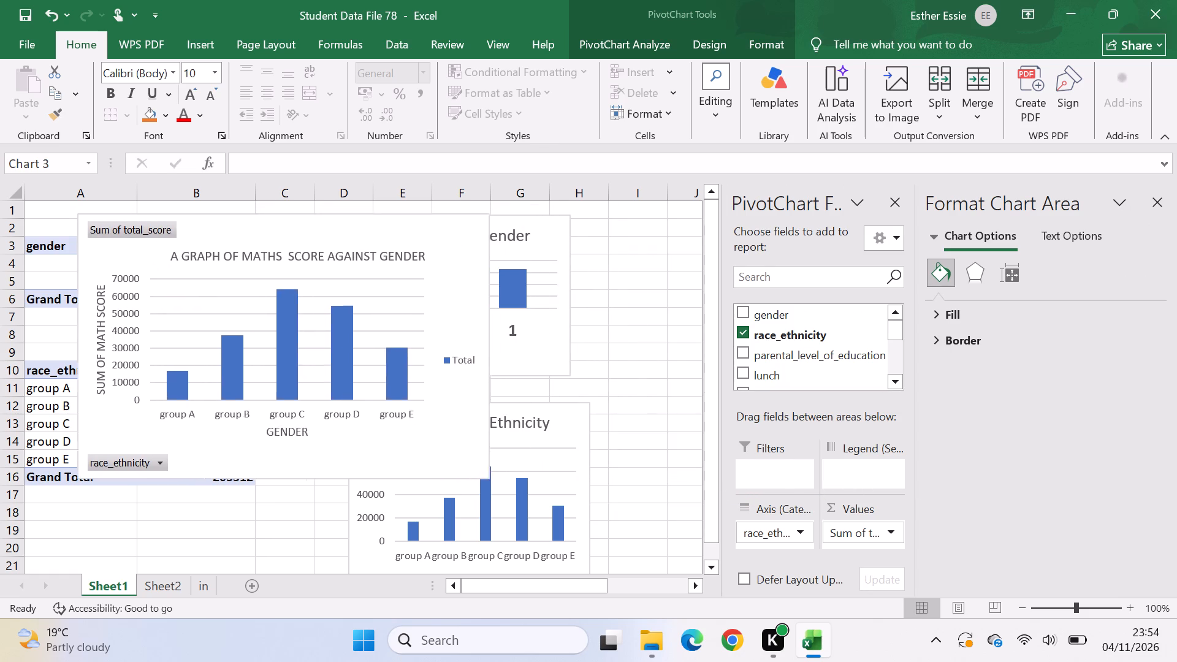
drag(356, 436, 347, 462)
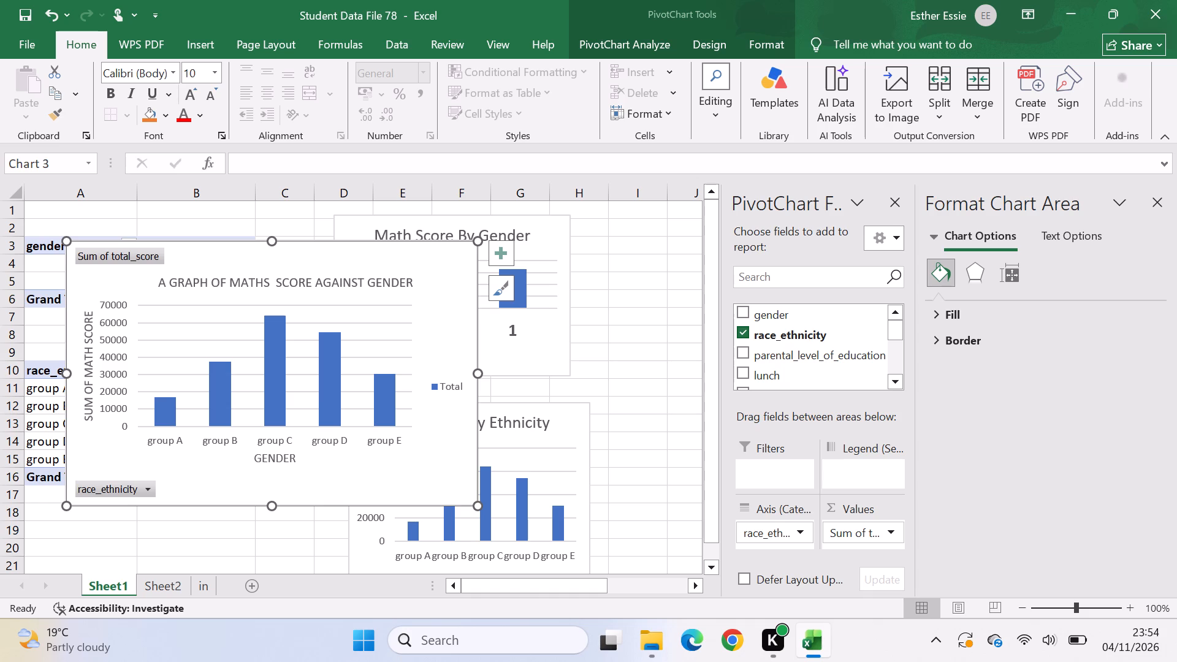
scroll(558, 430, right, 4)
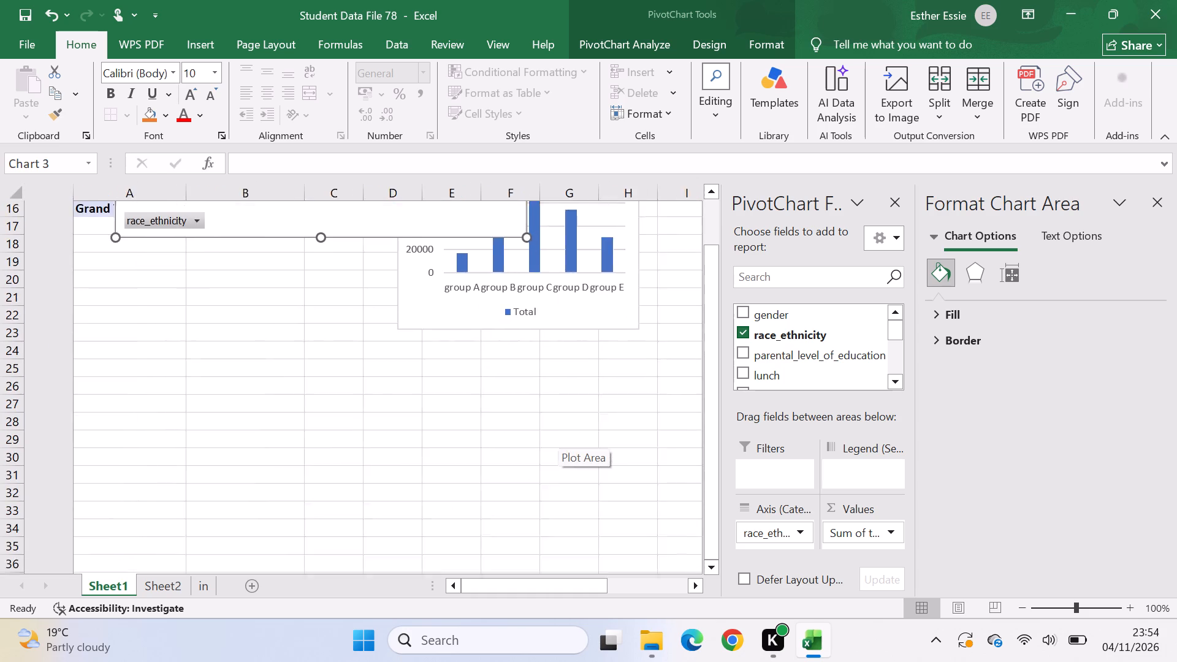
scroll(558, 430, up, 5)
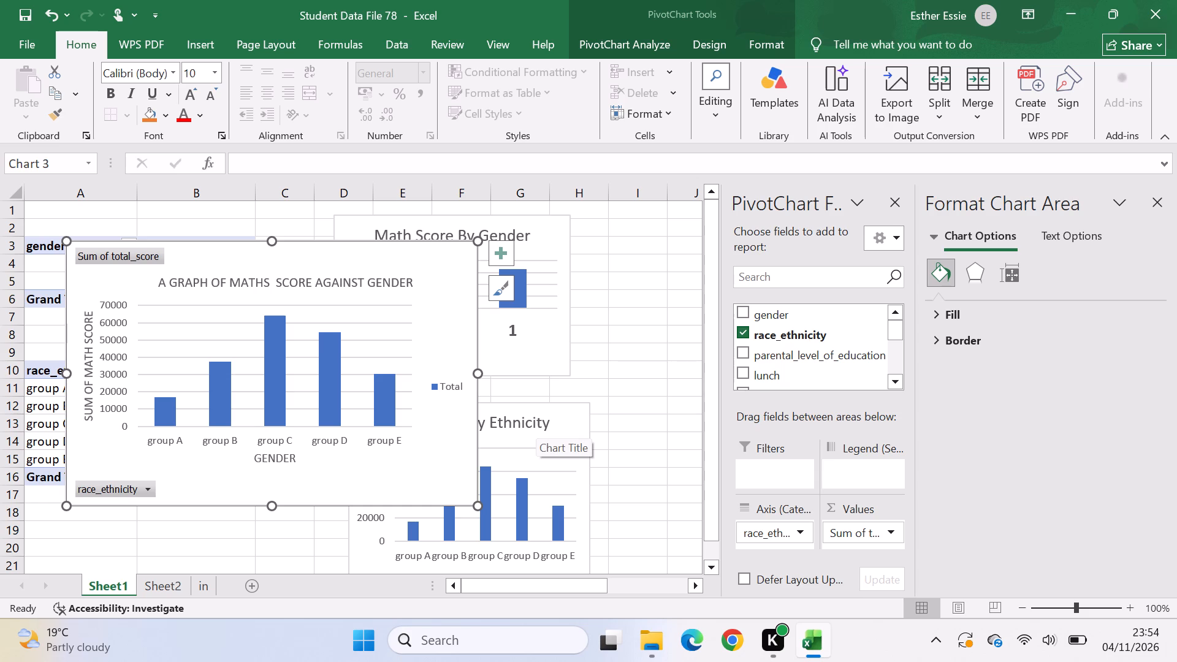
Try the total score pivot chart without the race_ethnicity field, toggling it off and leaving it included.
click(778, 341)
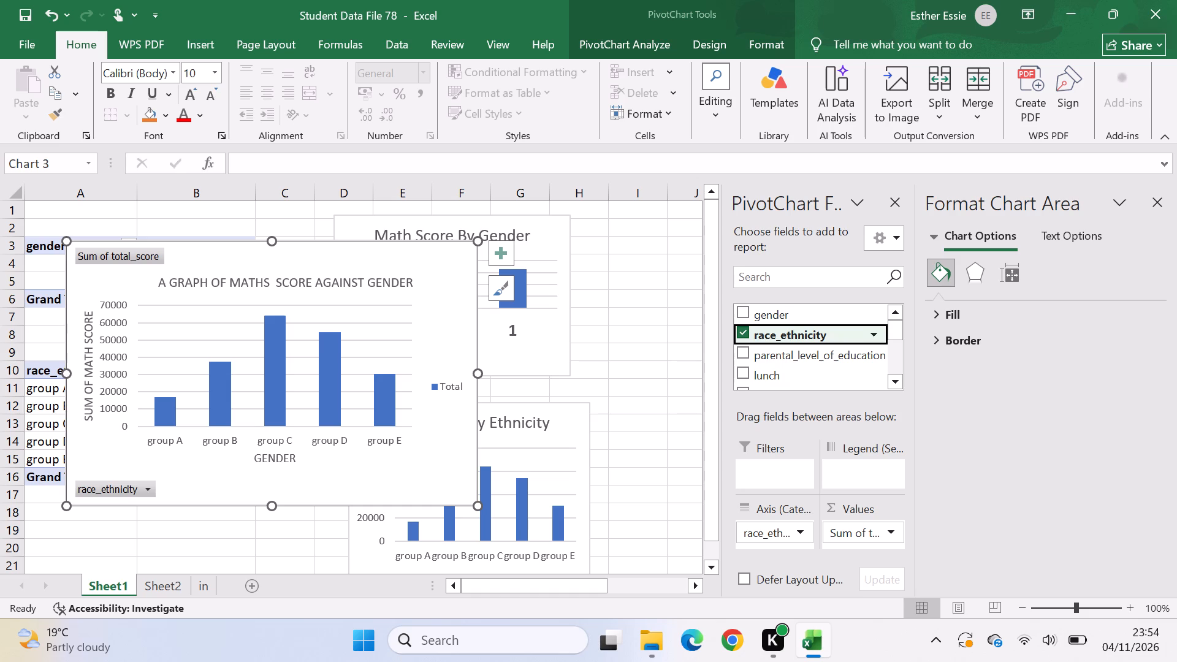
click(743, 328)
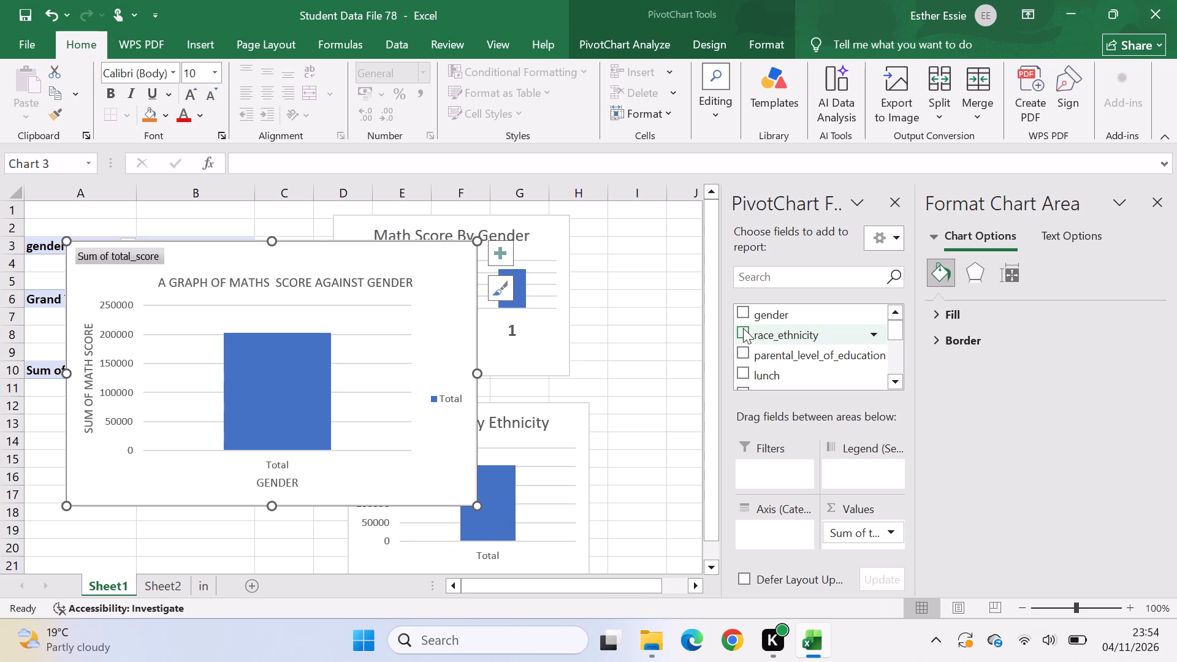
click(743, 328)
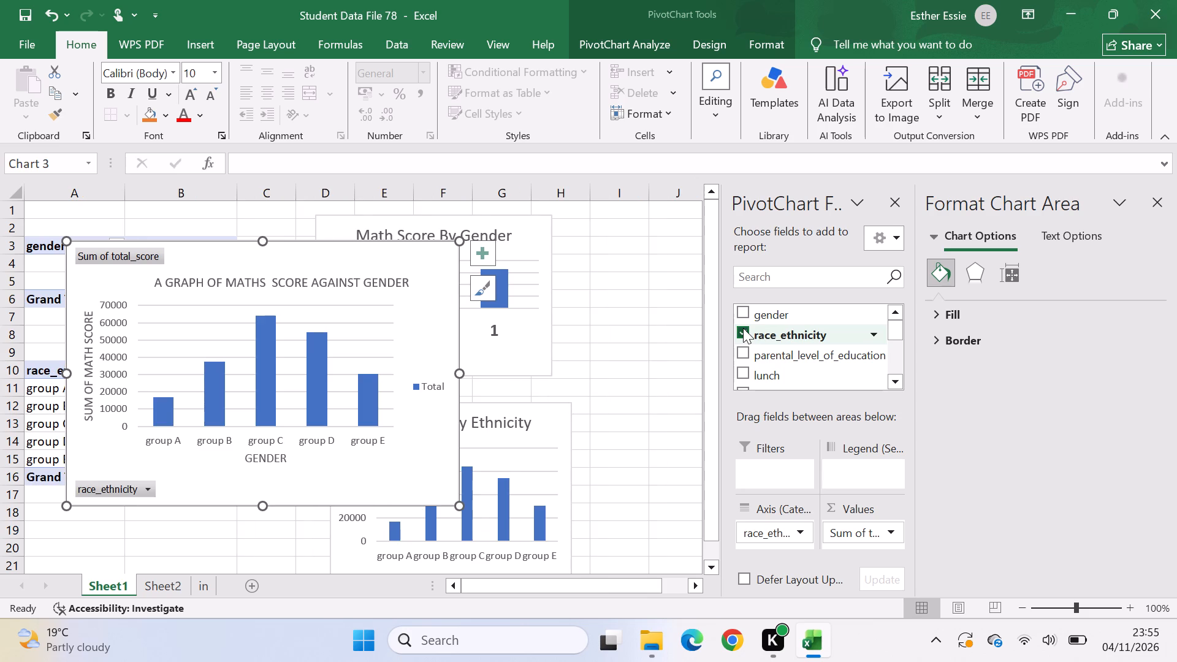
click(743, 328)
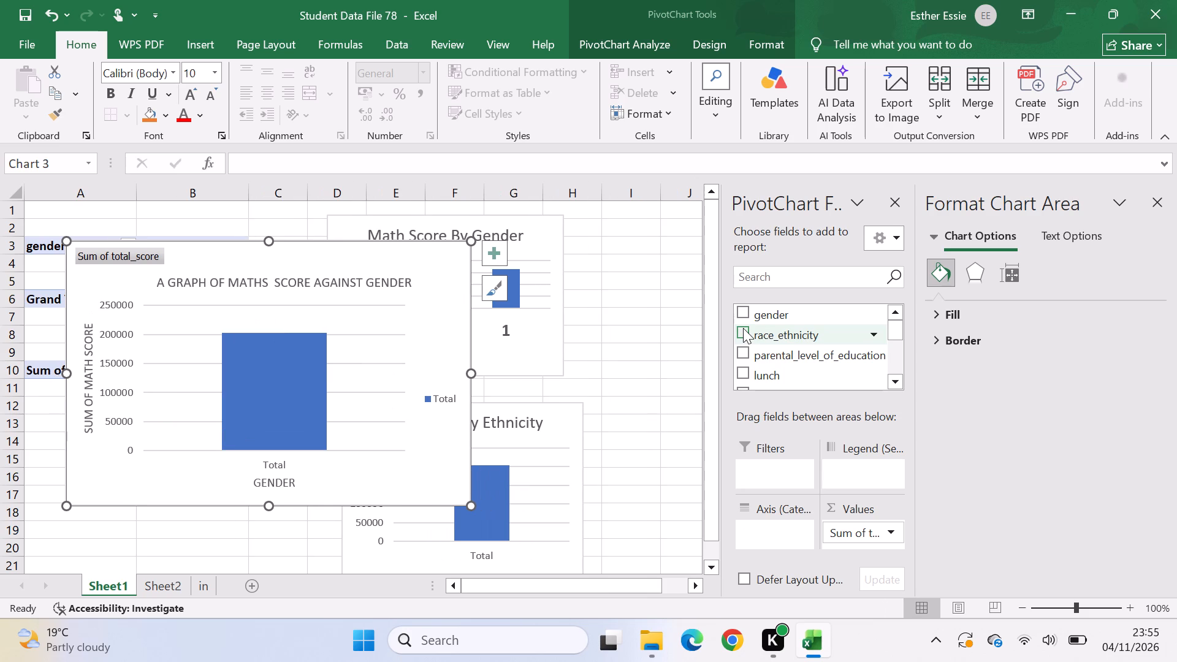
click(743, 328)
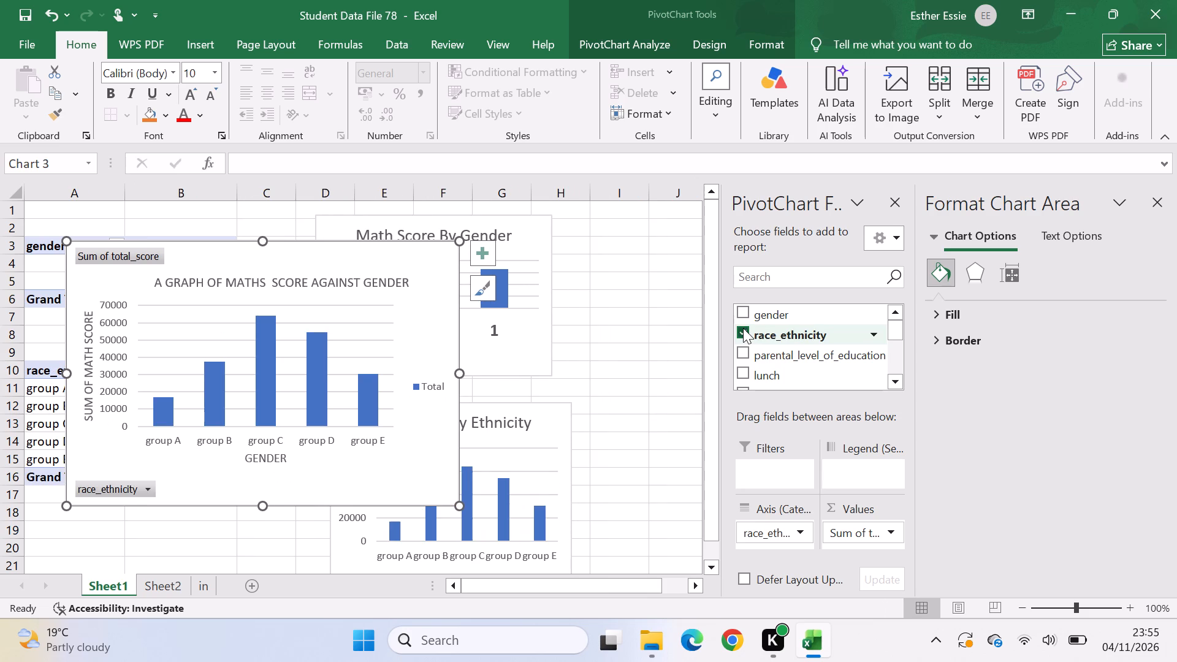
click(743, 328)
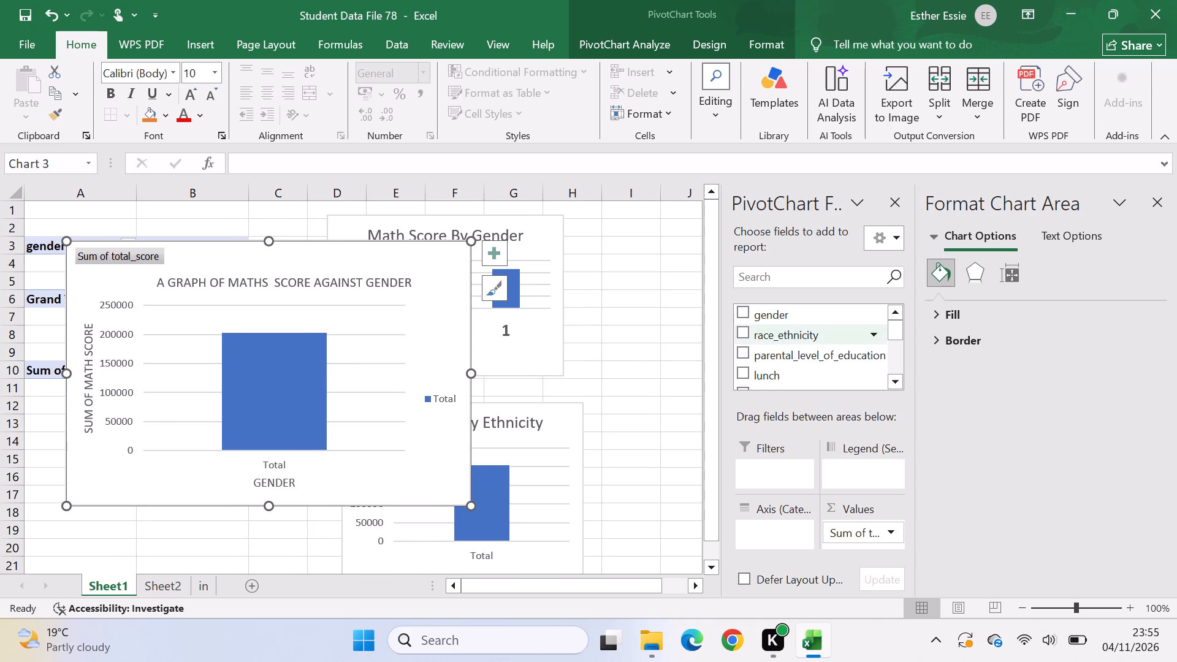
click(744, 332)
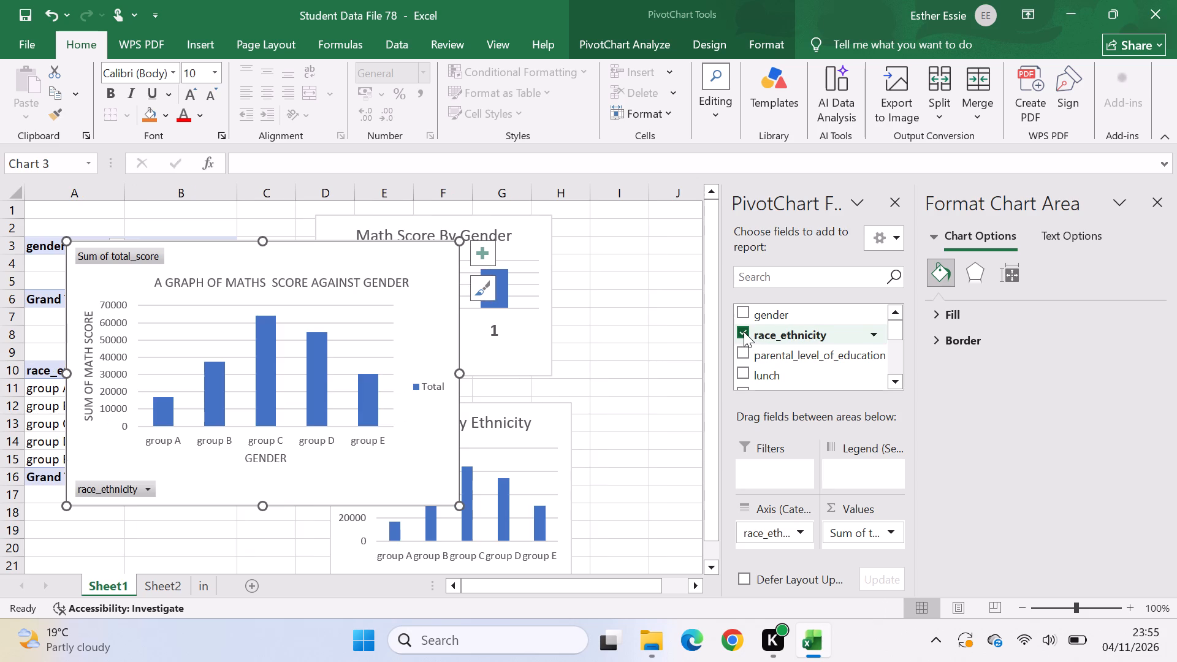
Look through all the available fields of the pivot chart, from gender down to the last one.
scroll(522, 300, up, 3)
scroll(522, 300, down, 3)
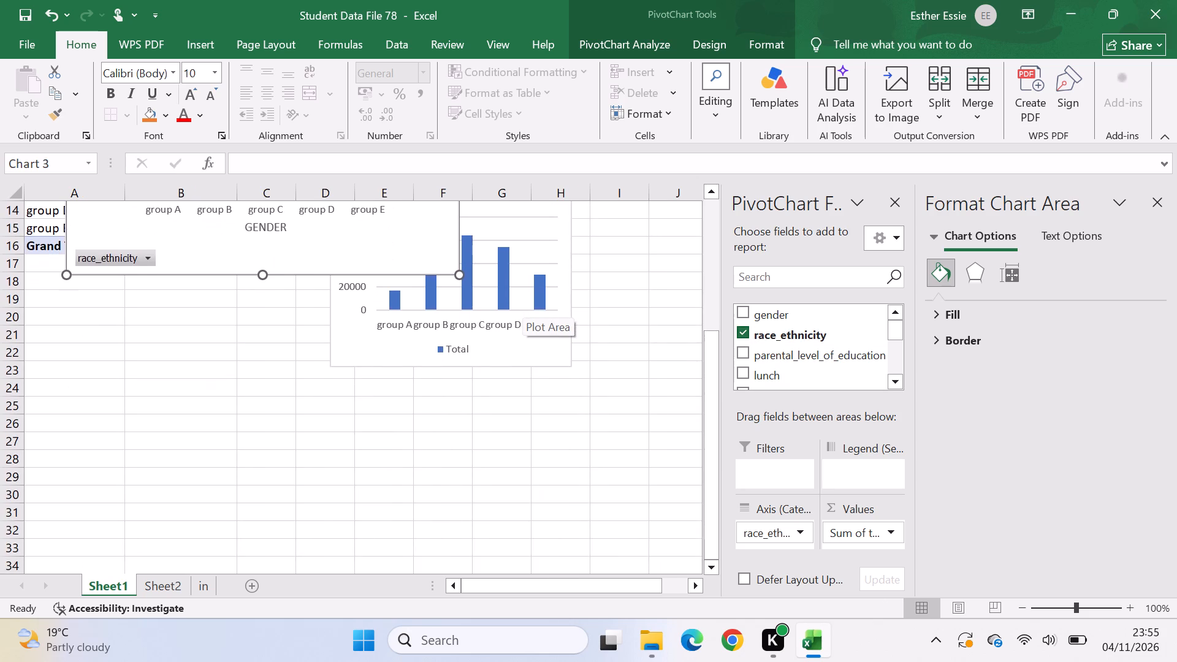
scroll(522, 300, up, 3)
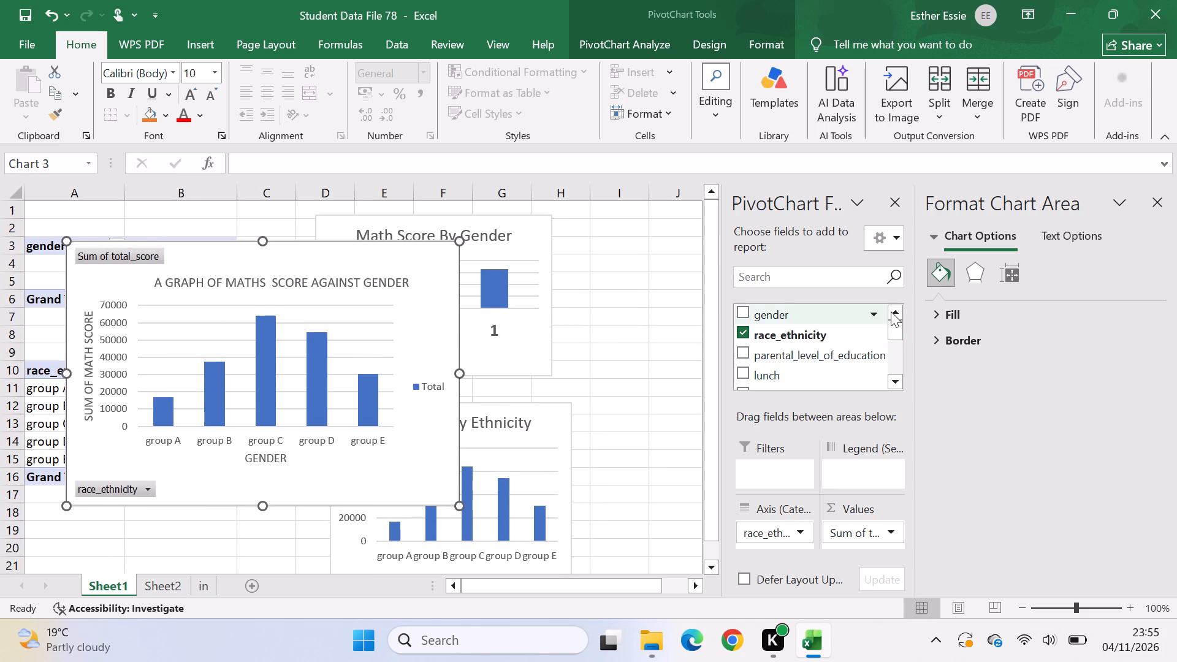
click(893, 311)
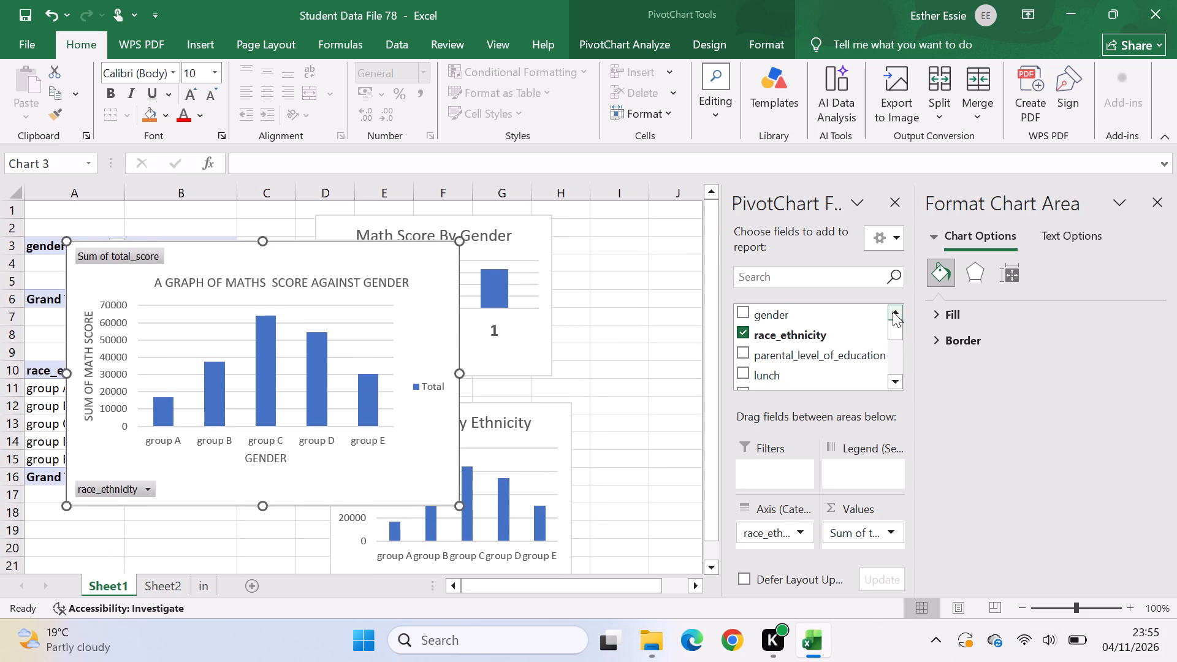
click(893, 311)
click(896, 384)
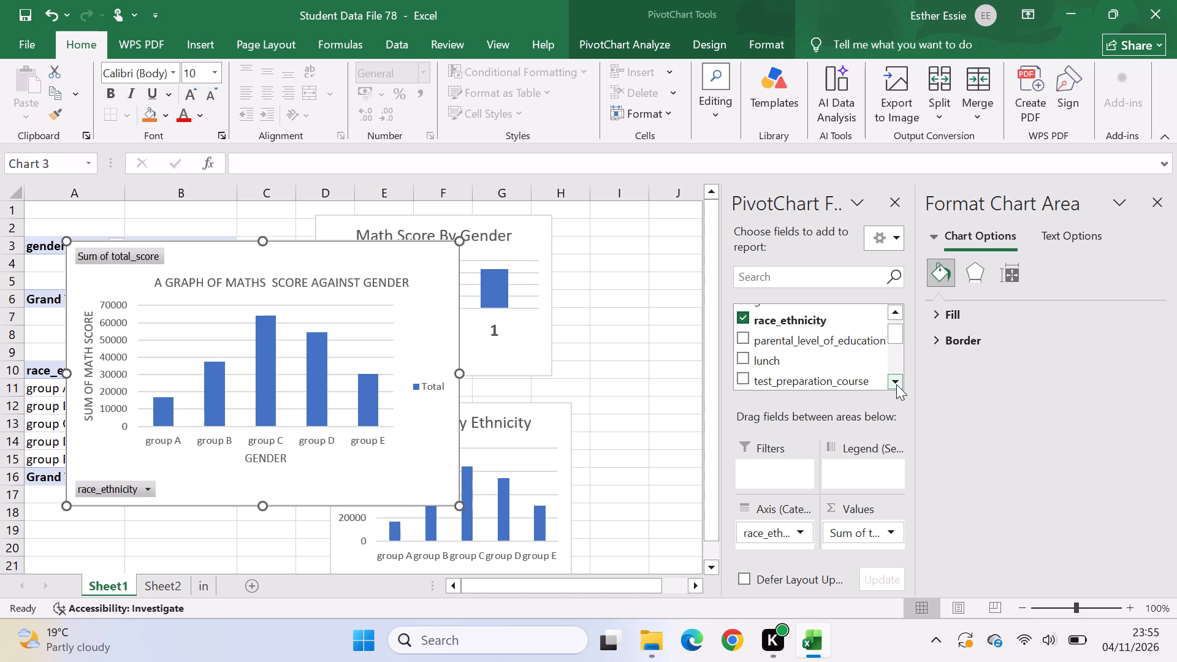
click(896, 384)
click(896, 384)
click(896, 384)
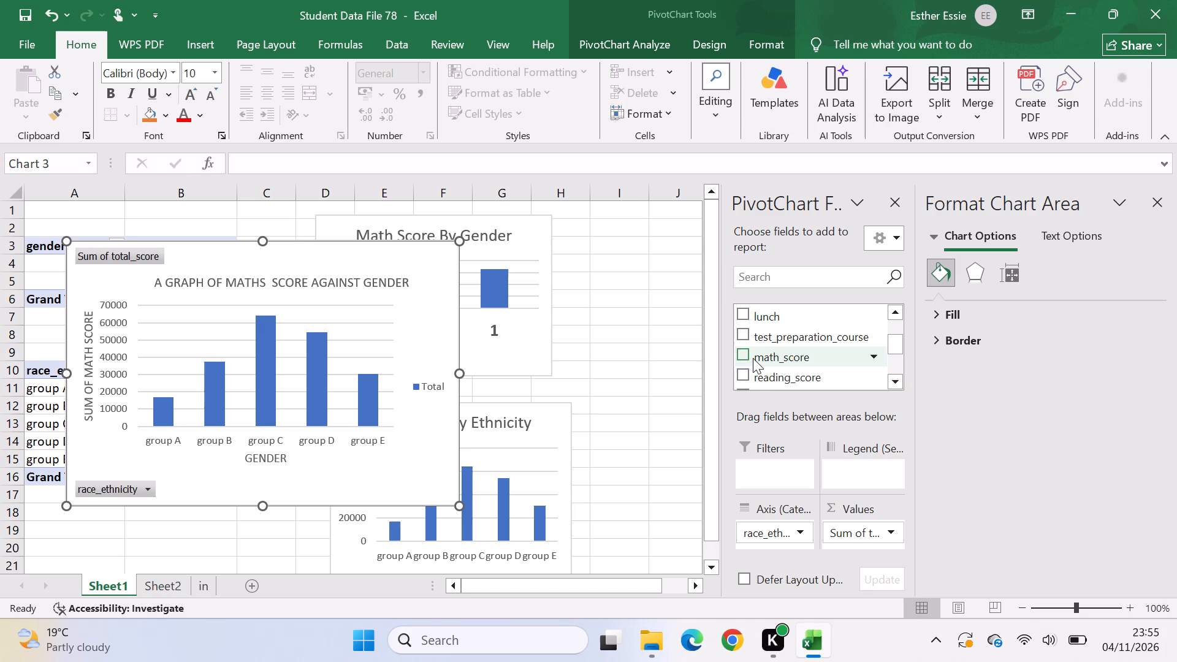
click(893, 378)
click(893, 378)
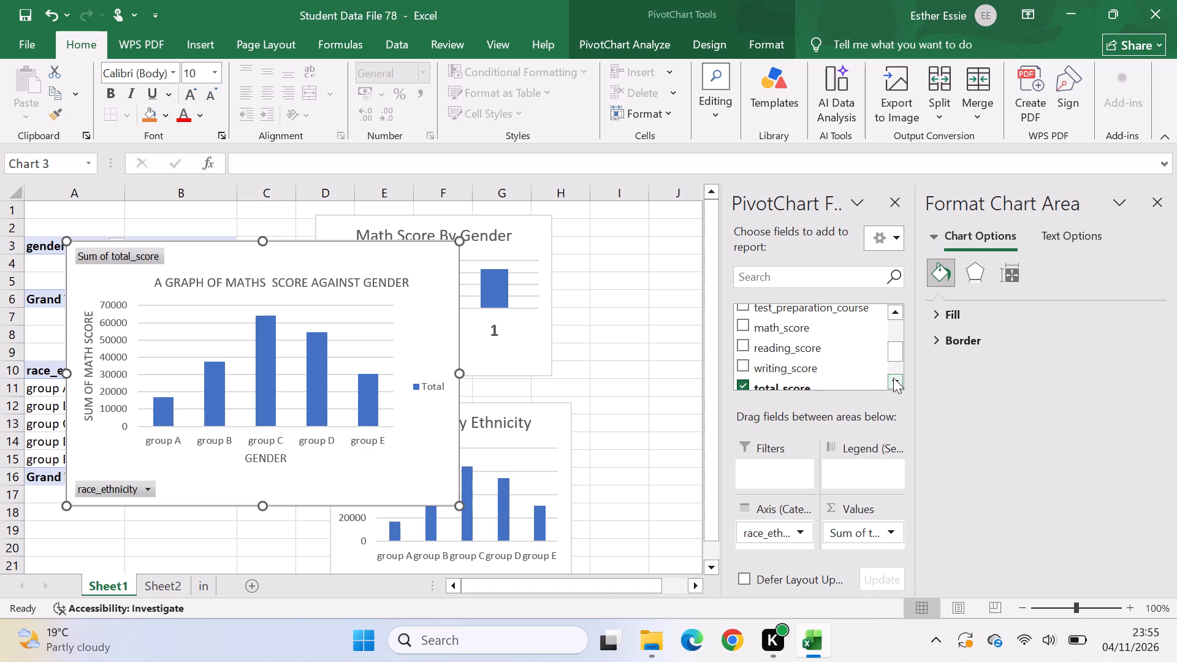
click(893, 378)
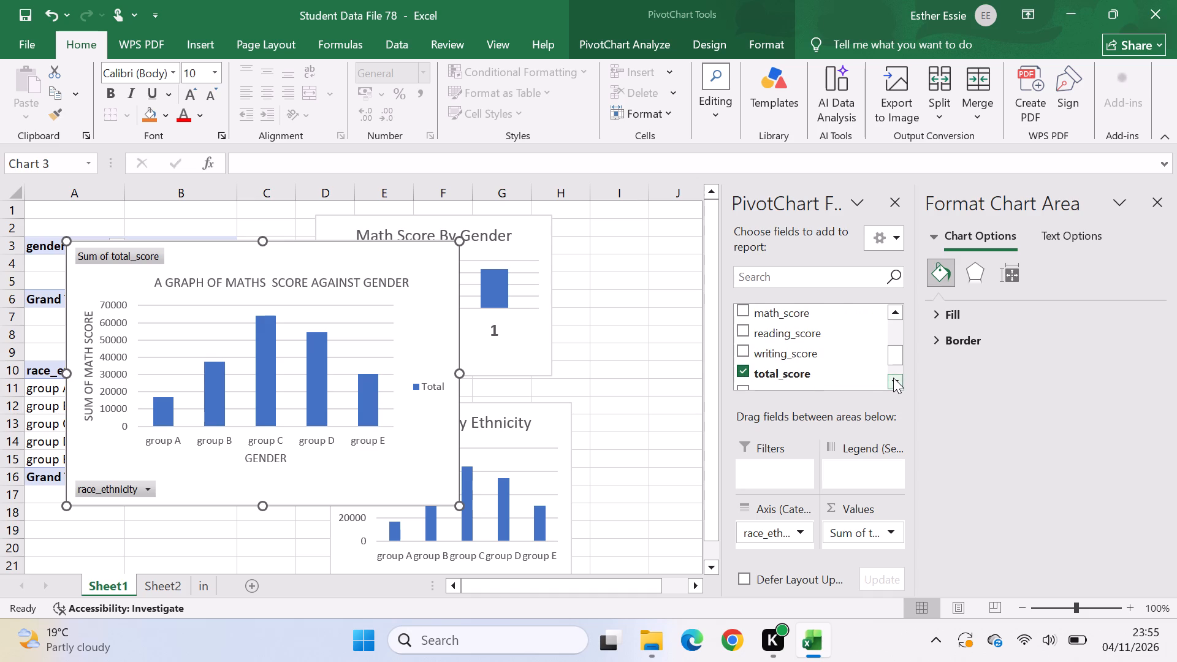
click(893, 378)
click(893, 378)
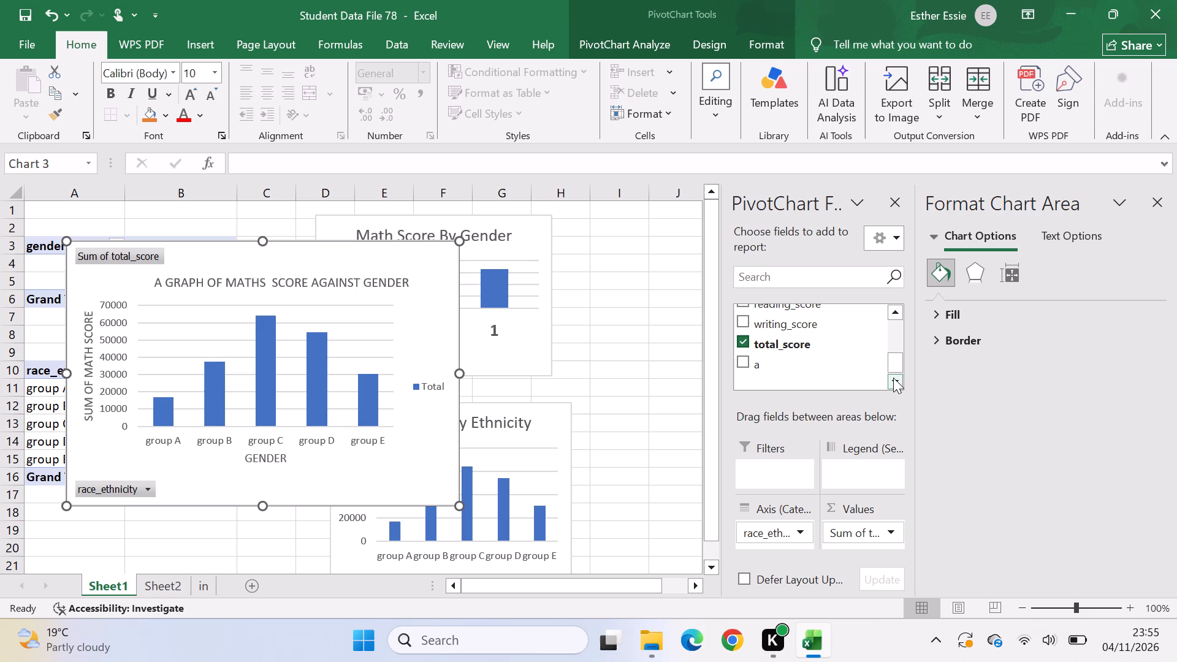
click(893, 378)
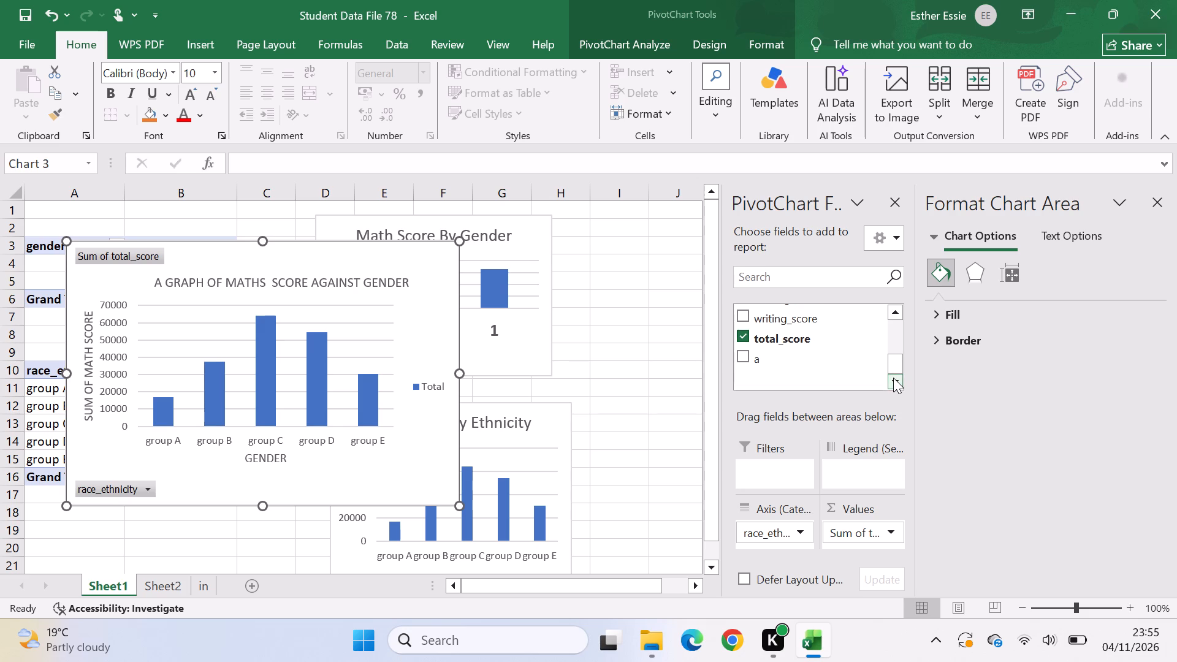
click(893, 378)
scroll(821, 332, up, 2)
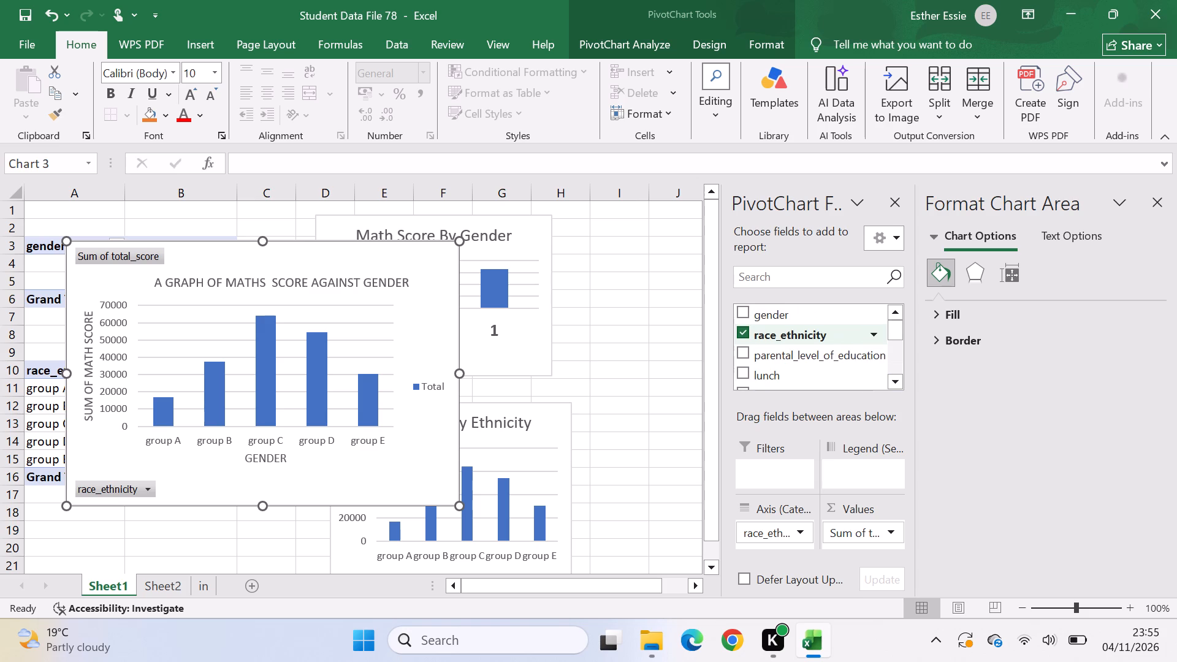
scroll(821, 332, up, 6)
scroll(821, 332, down, 2)
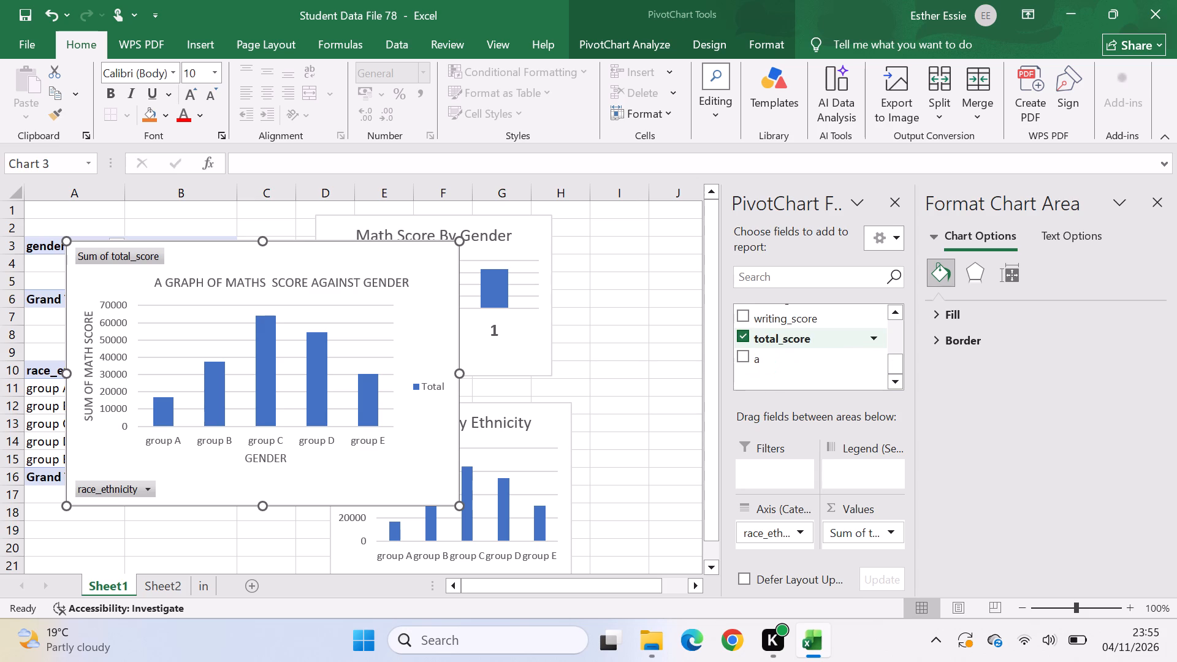
Close the pivot chart field list and the chart area formatting options.
click(886, 197)
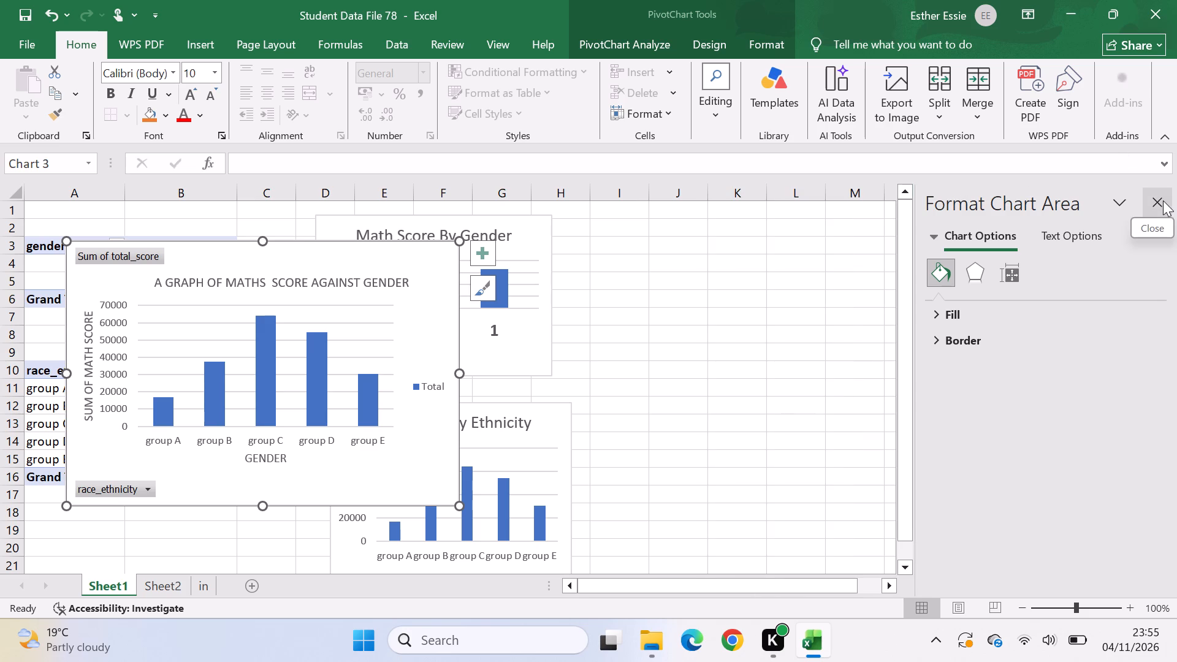
click(1164, 204)
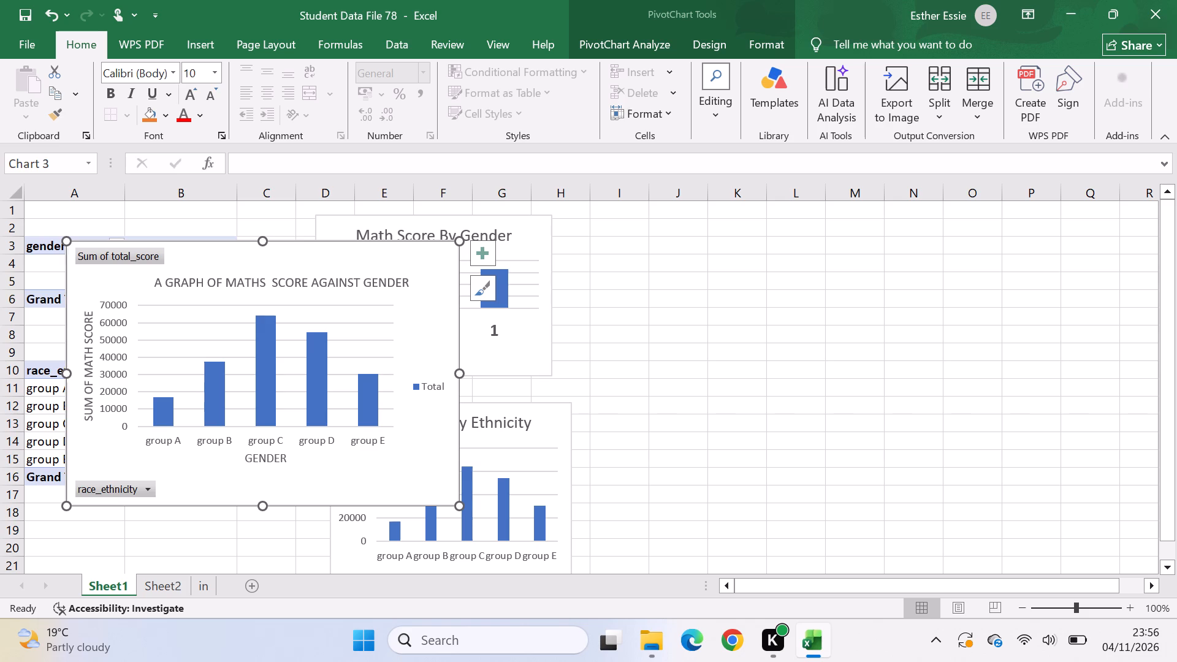
Move the new pivot chart clear of the pivot tables and earlier charts, spanning about columns I to P and rows 3 to 18.
drag(425, 443, 638, 442)
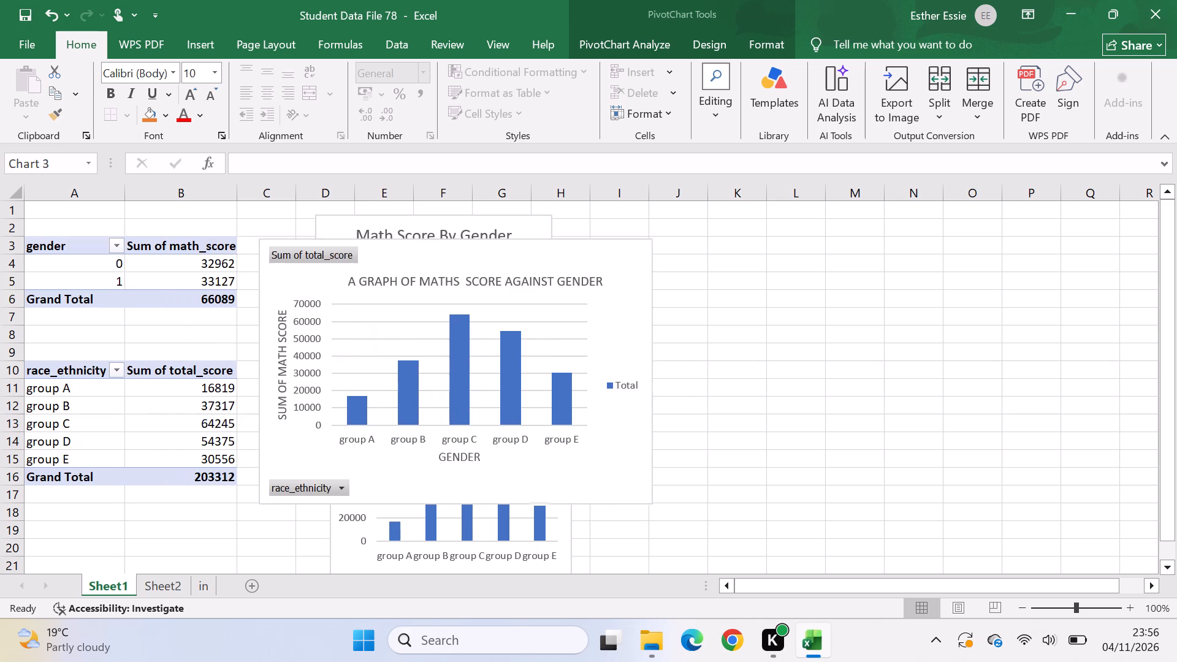
drag(638, 442, 970, 451)
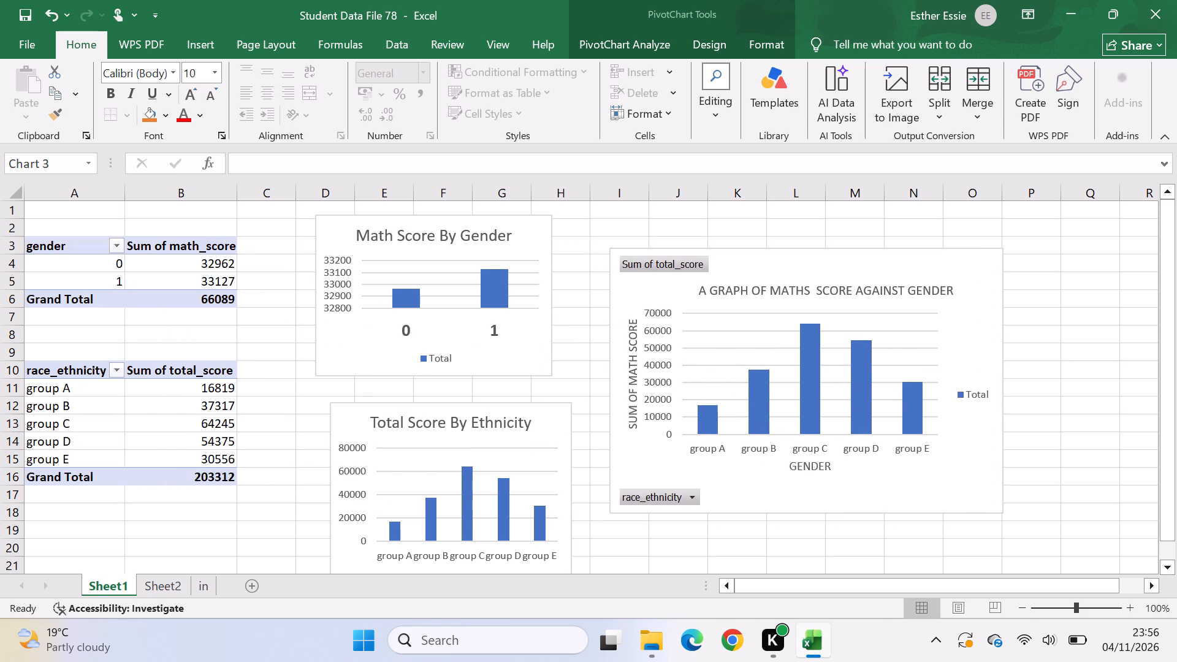
drag(970, 451, 985, 451)
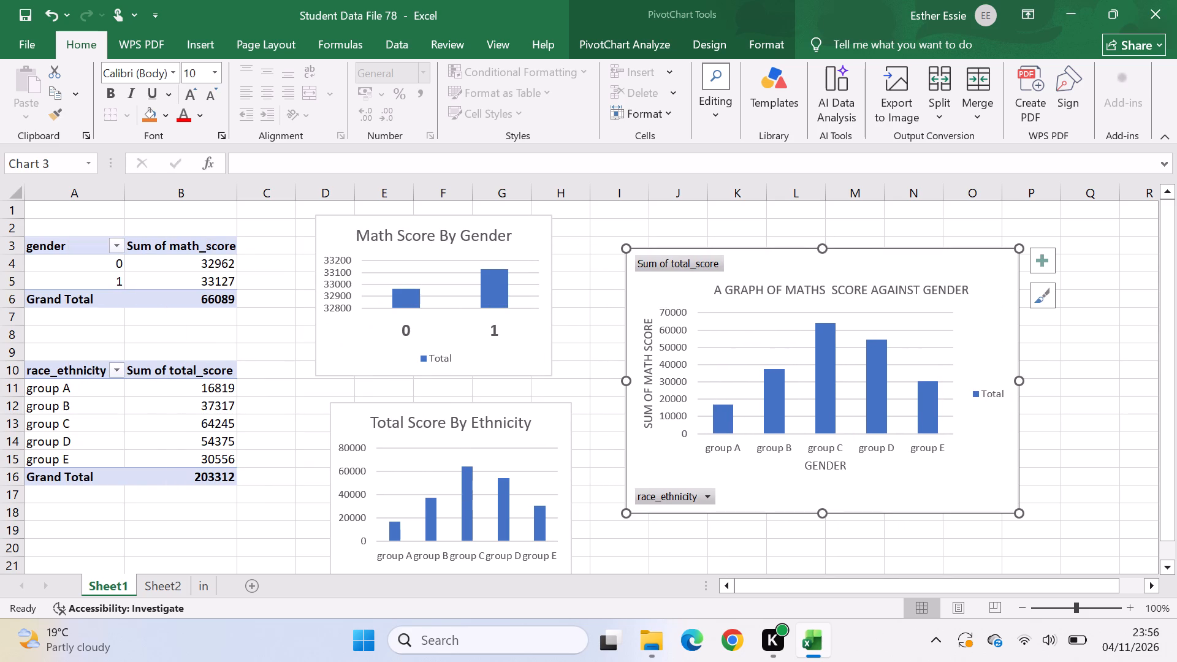
click(1114, 462)
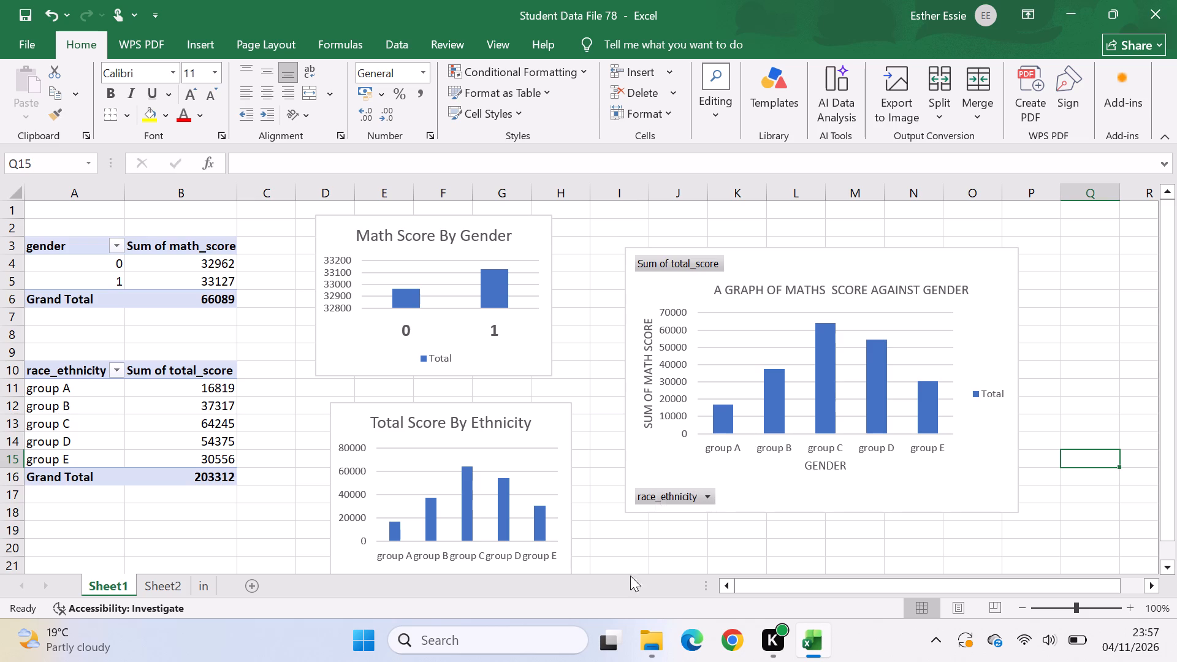
Open Word and create a new blank document.
click(524, 643)
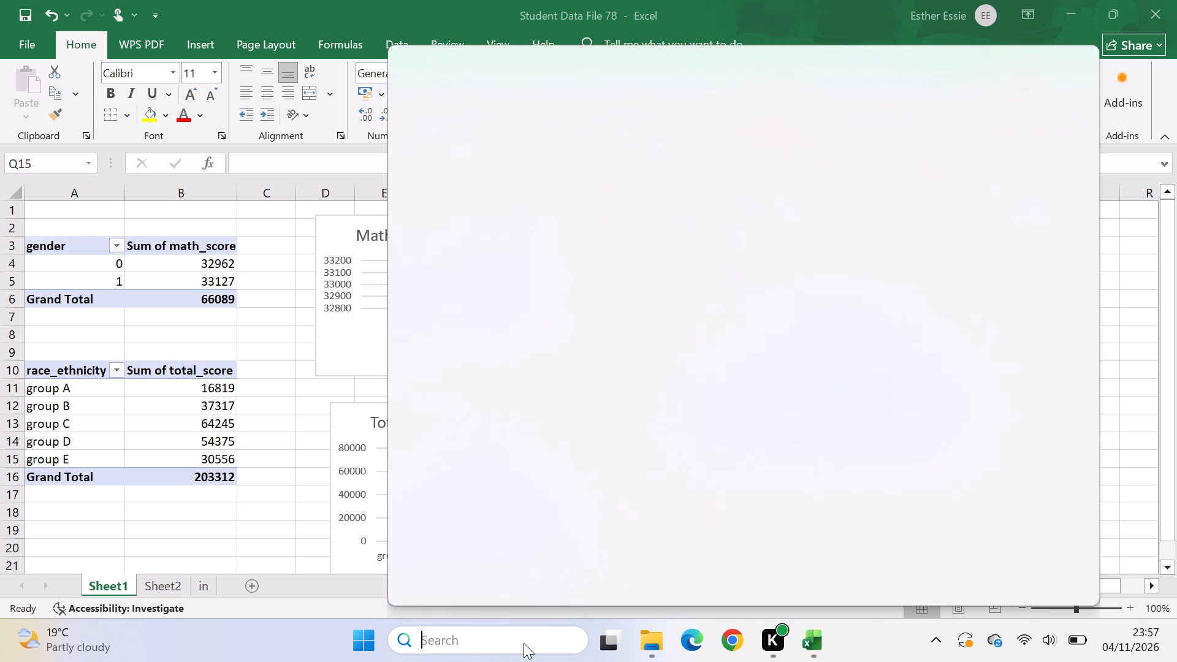
text(WO)
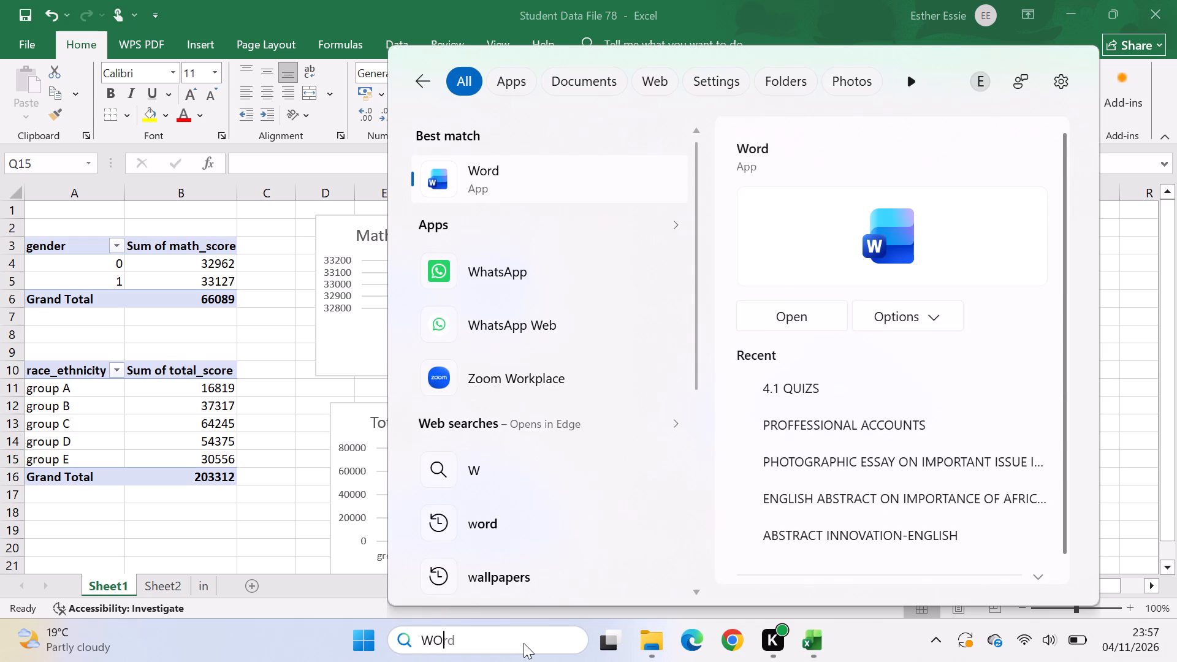
click(812, 314)
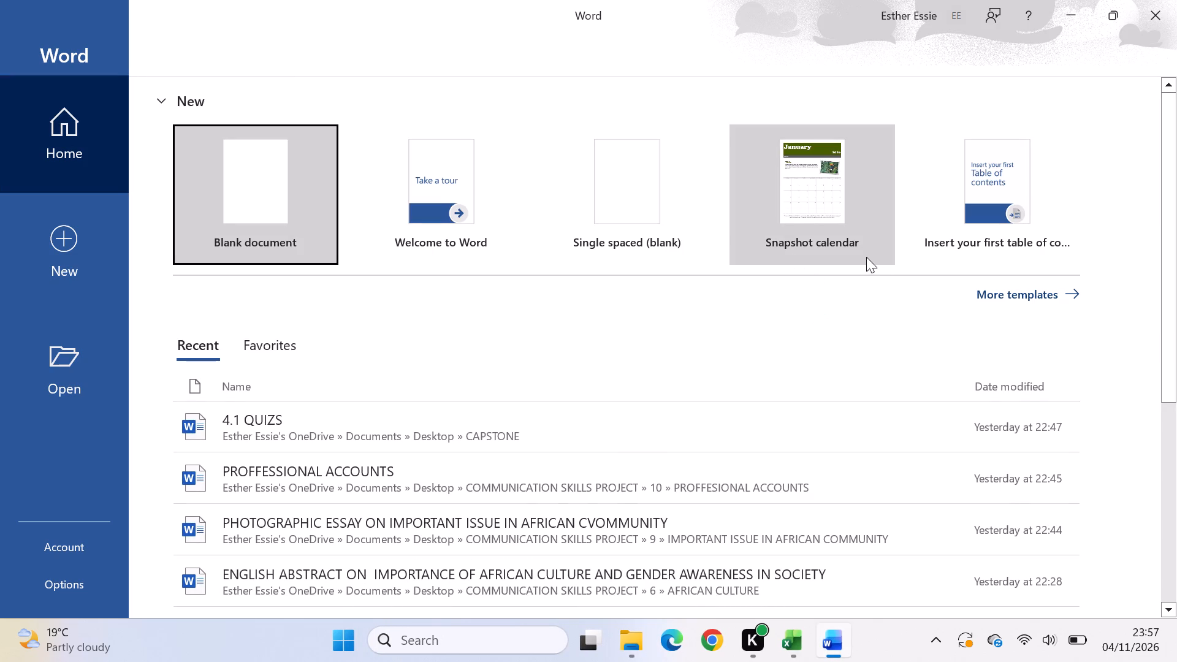
click(296, 193)
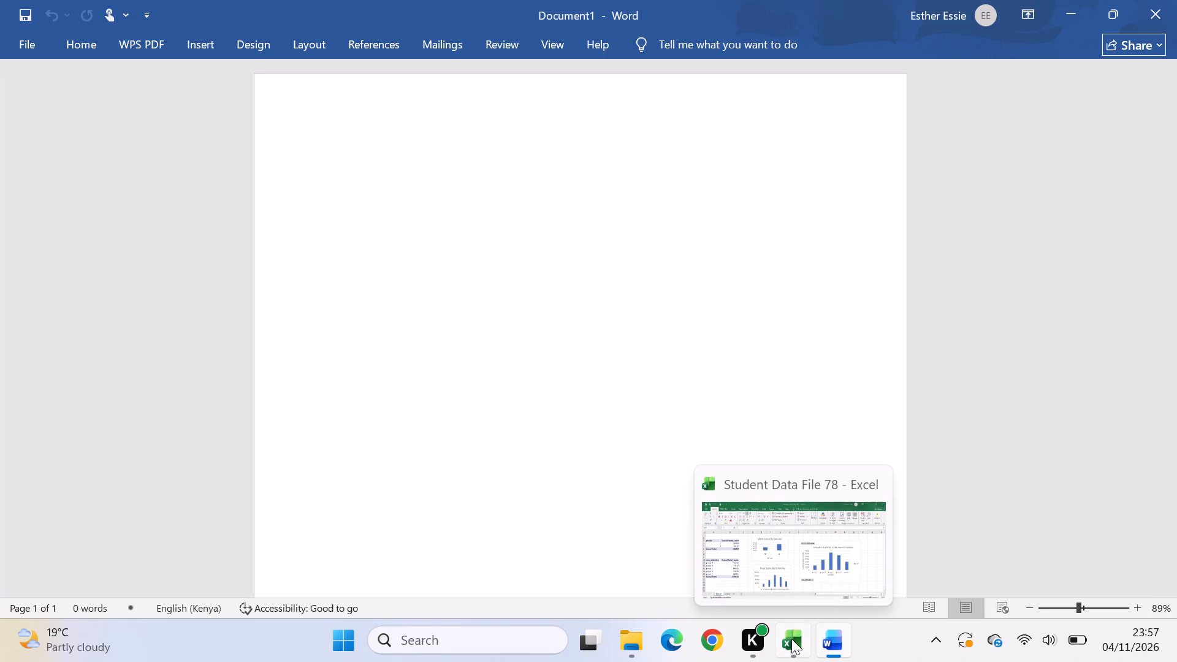
Switch back to Student Data File 78 in Excel and shift the new pivot chart to about columns J to P, rows 3 to 17.
click(792, 567)
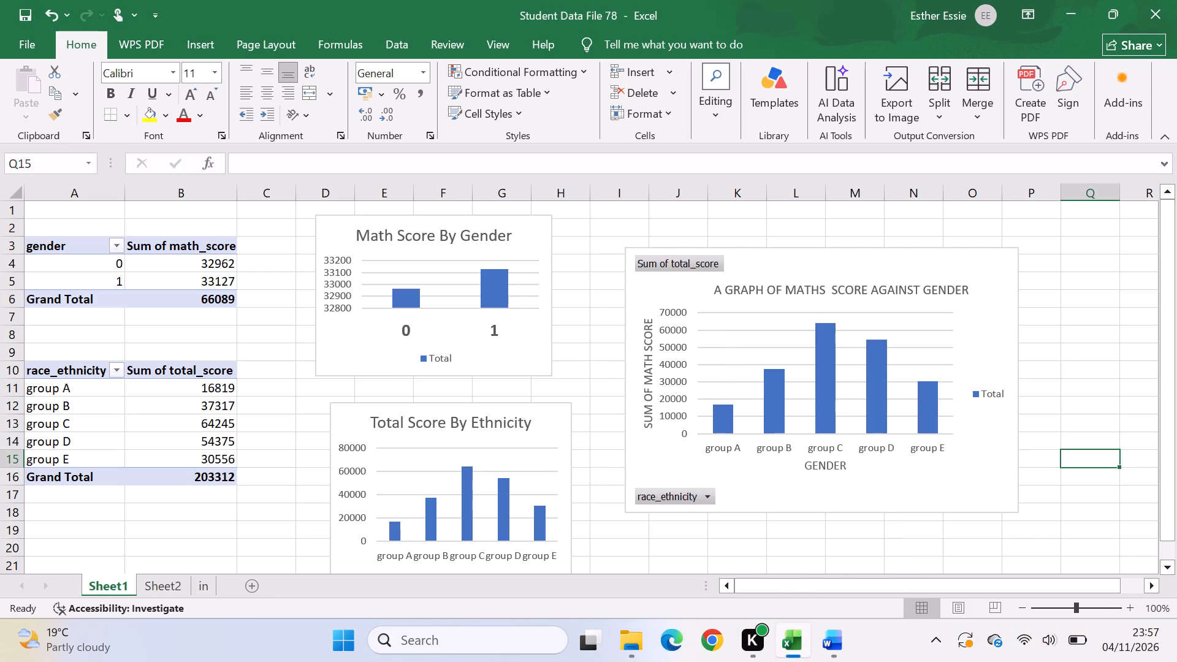
click(763, 477)
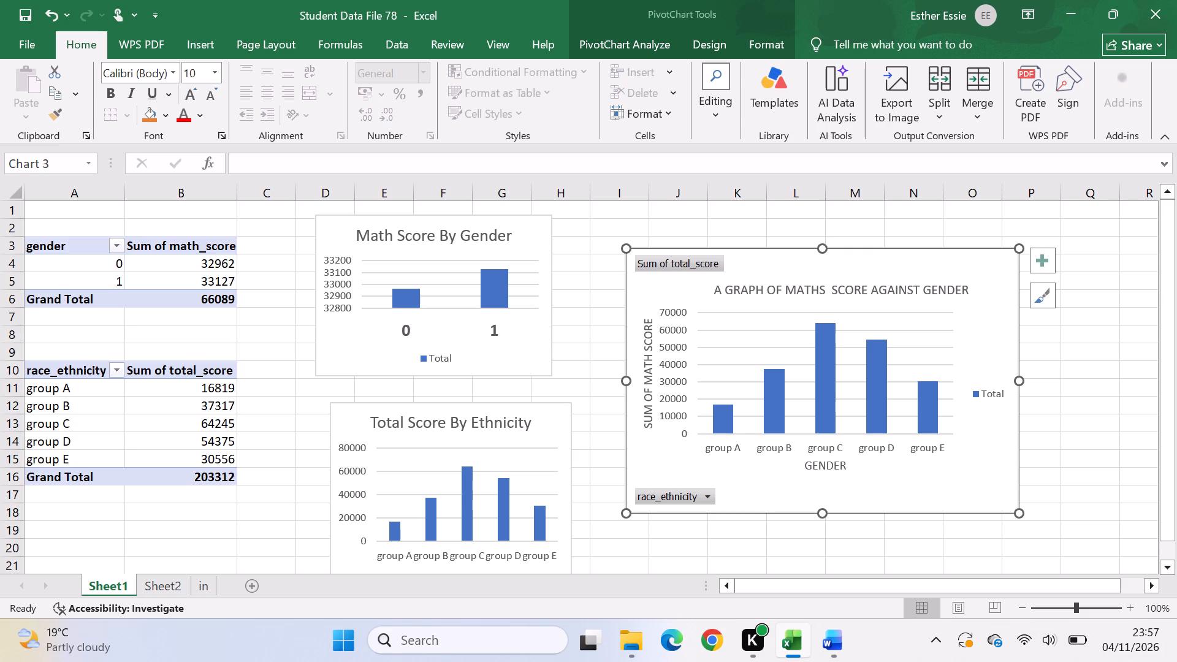
drag(646, 287, 676, 277)
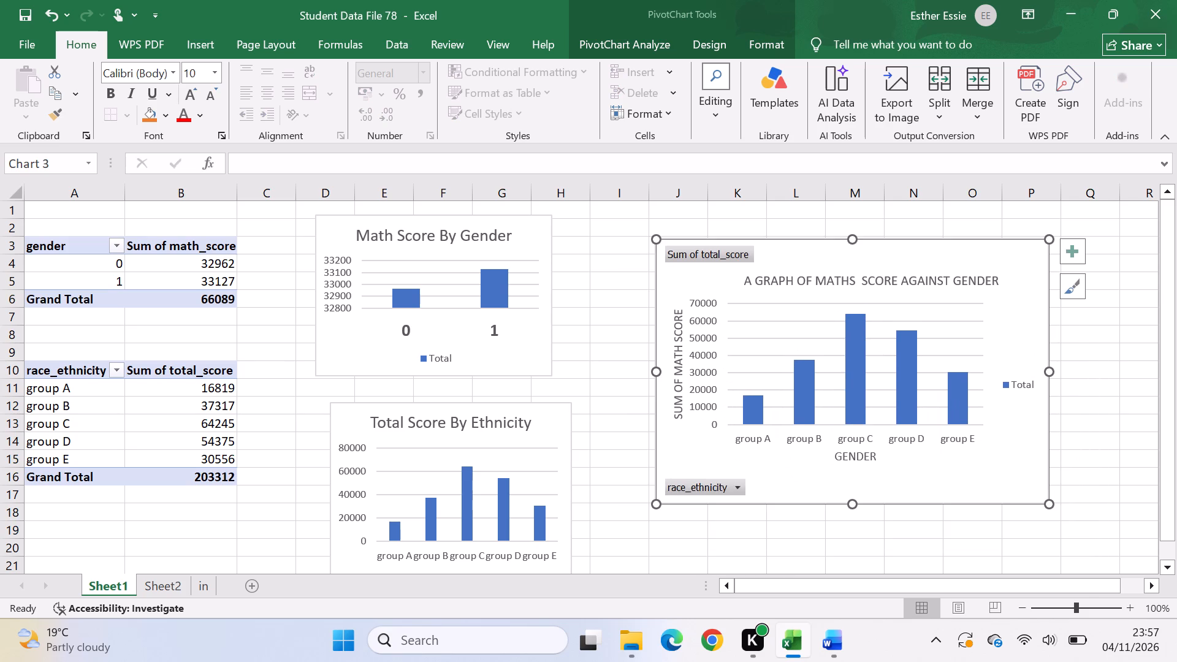
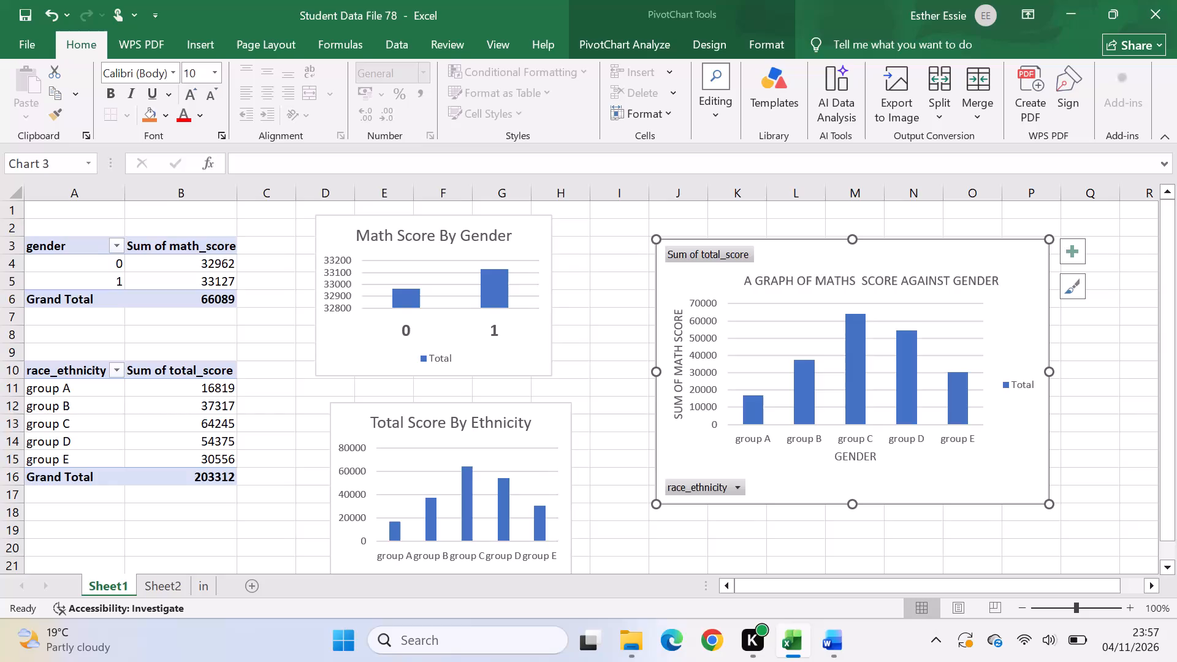
Copy the pivot chart titled A GRAPH OF MATHS SCORE AGAINST GENDER and switch to the blank Word document.
key(ctrl+c)
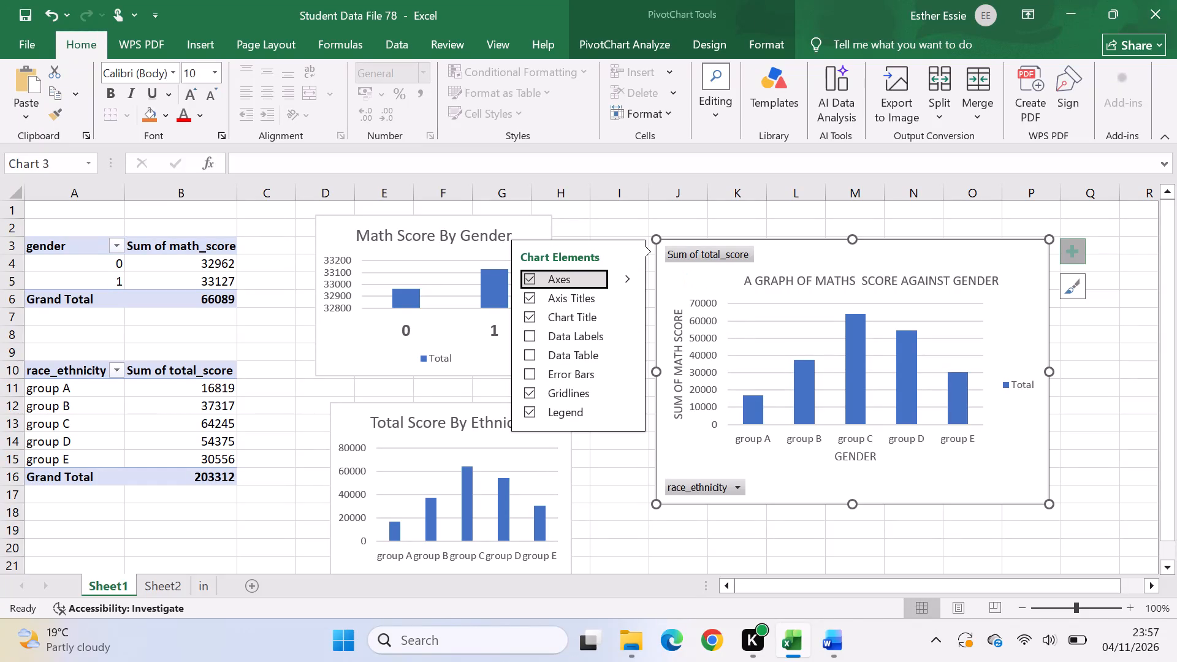
click(574, 484)
click(708, 382)
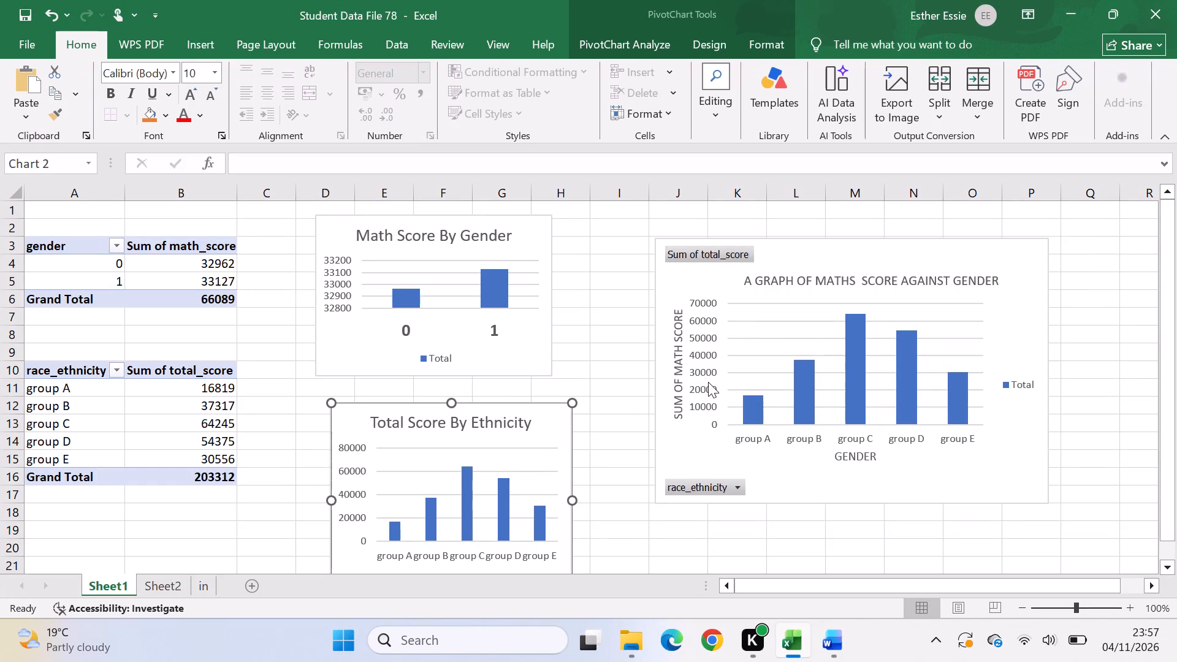
click(999, 470)
right_click(999, 470)
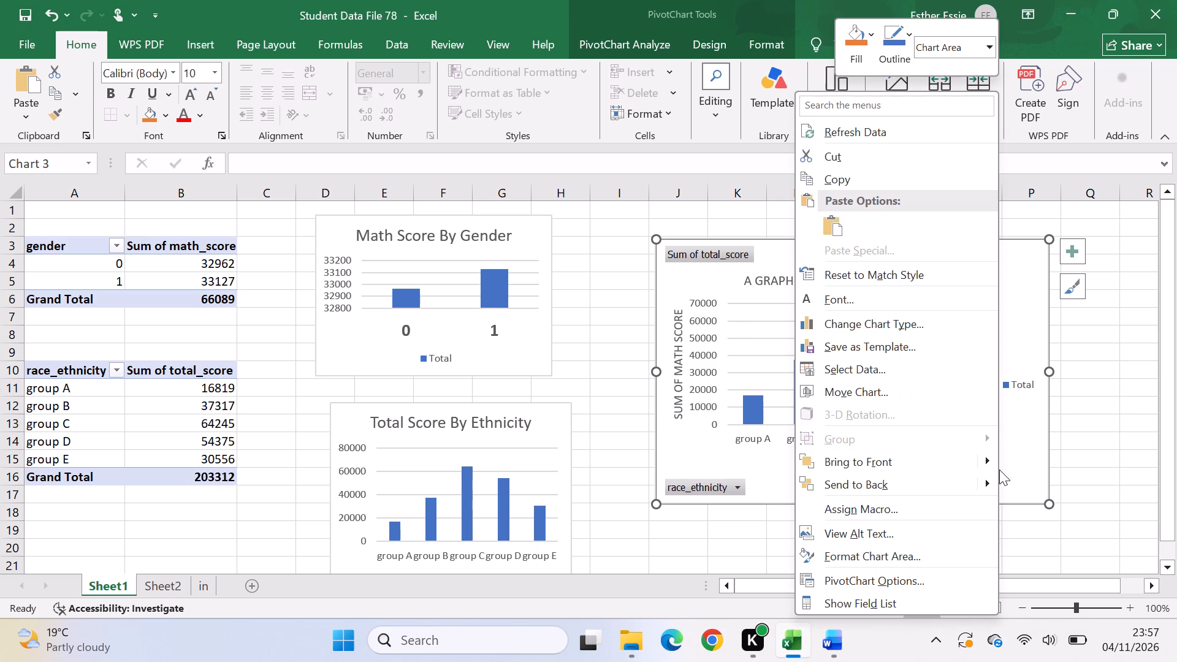
click(877, 176)
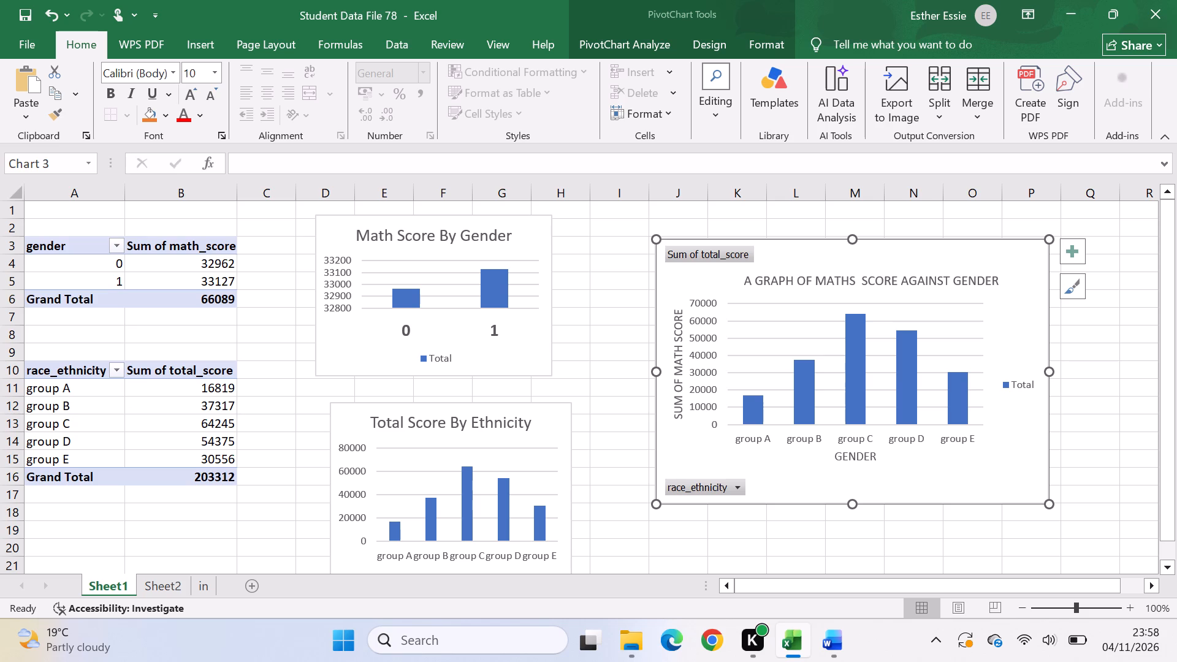
click(828, 639)
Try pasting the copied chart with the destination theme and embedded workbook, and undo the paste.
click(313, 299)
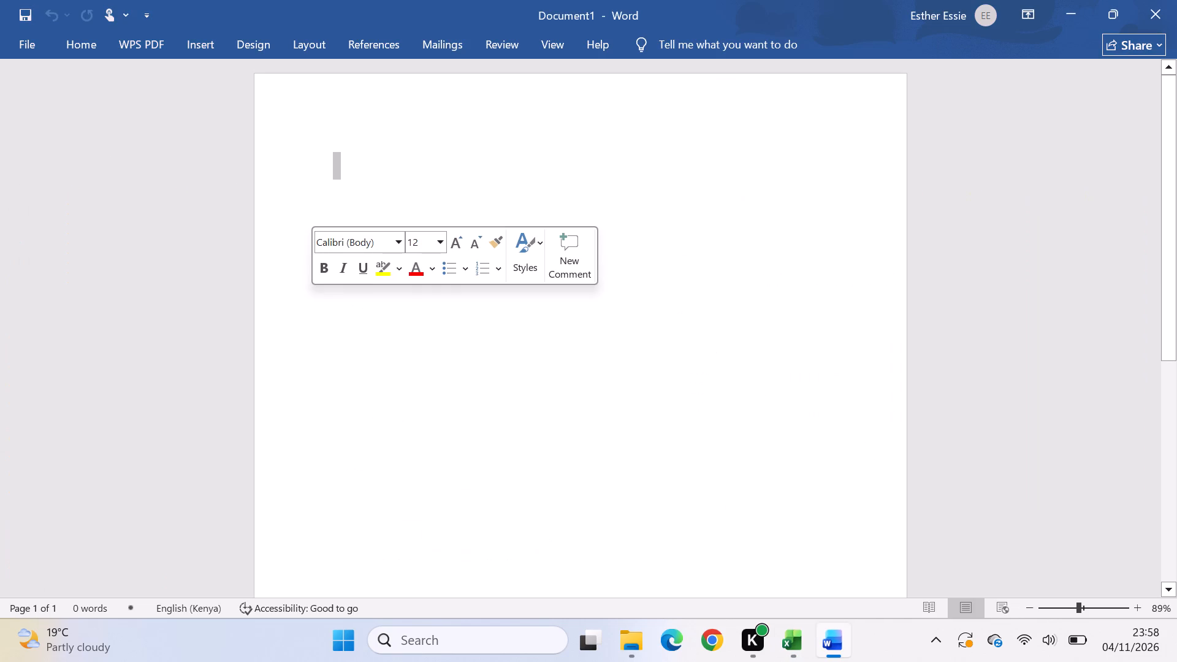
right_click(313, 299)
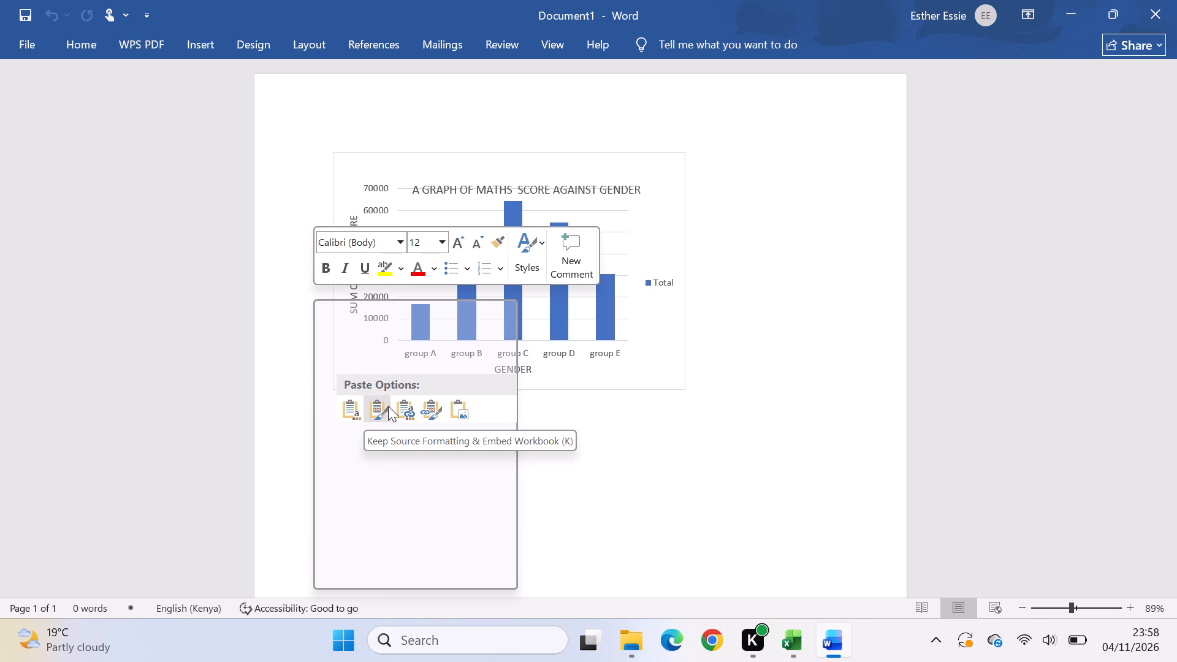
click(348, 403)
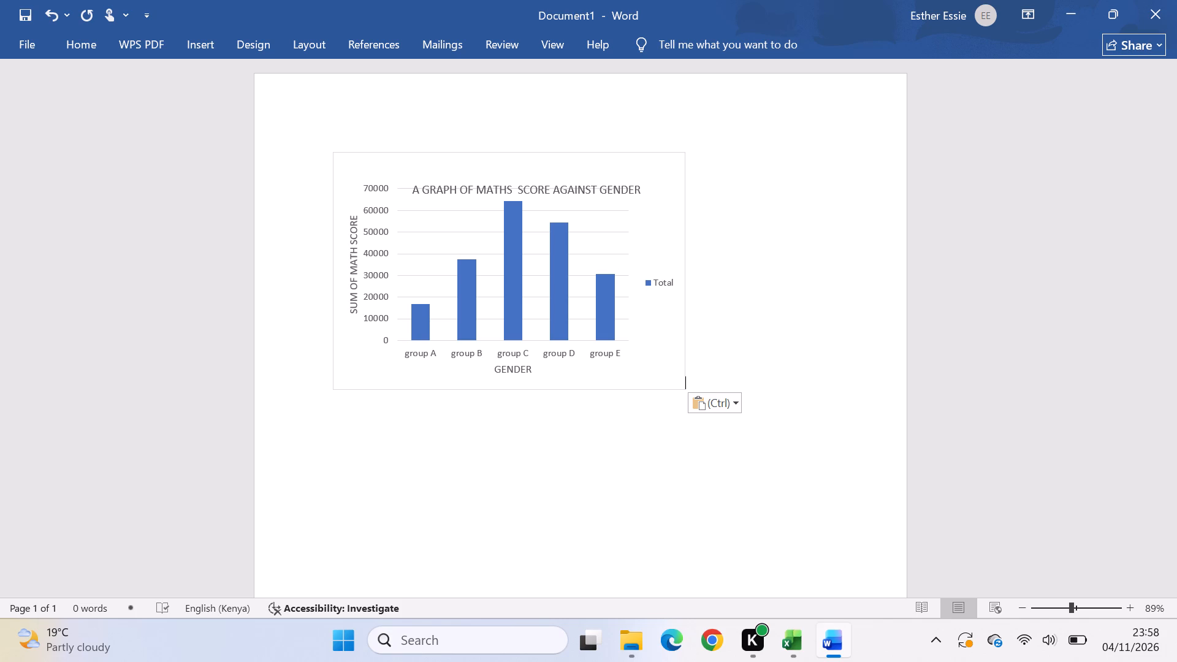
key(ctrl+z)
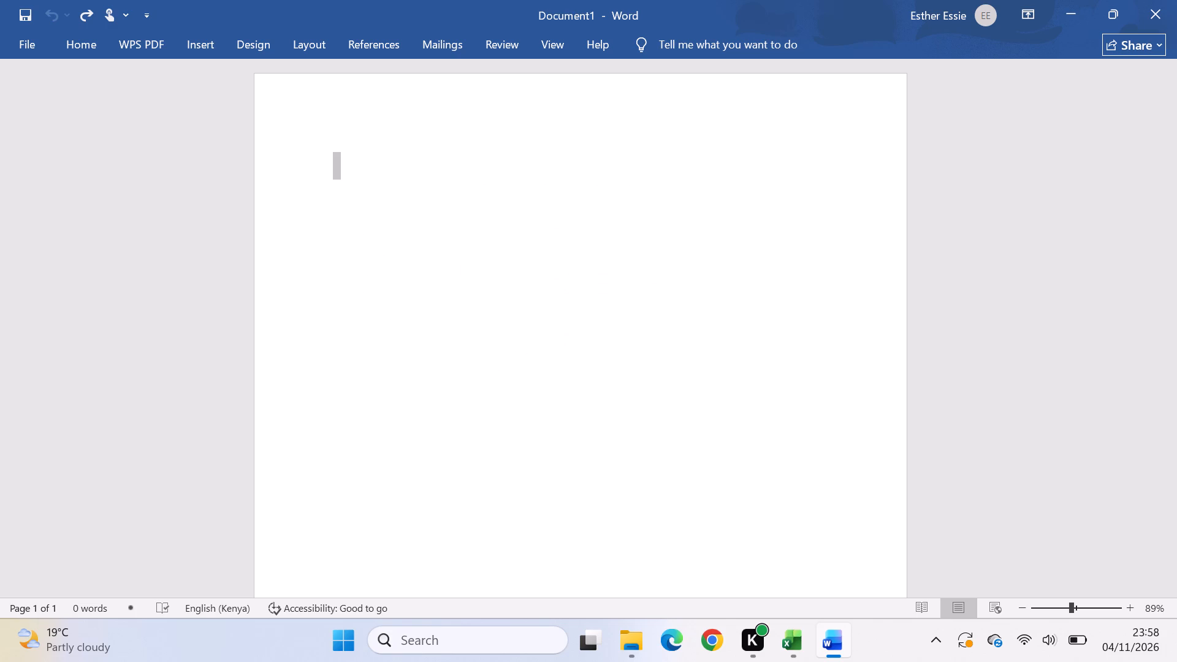
Paste the copied pivot chart into the blank document as a picture.
right_click(452, 368)
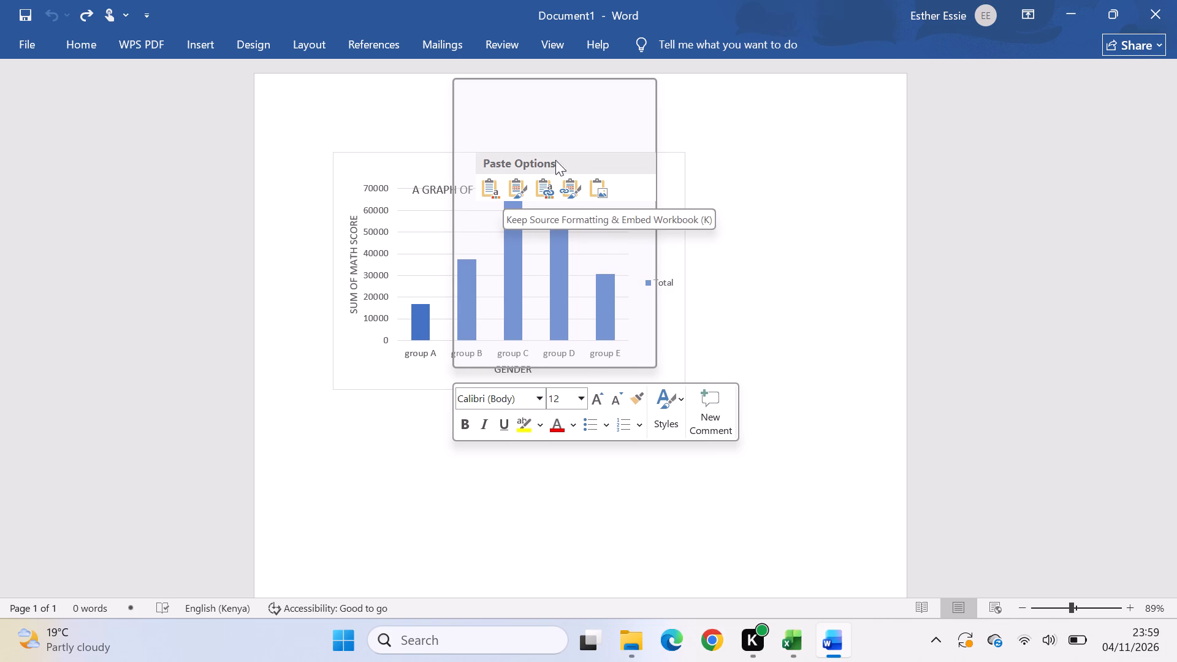
click(606, 175)
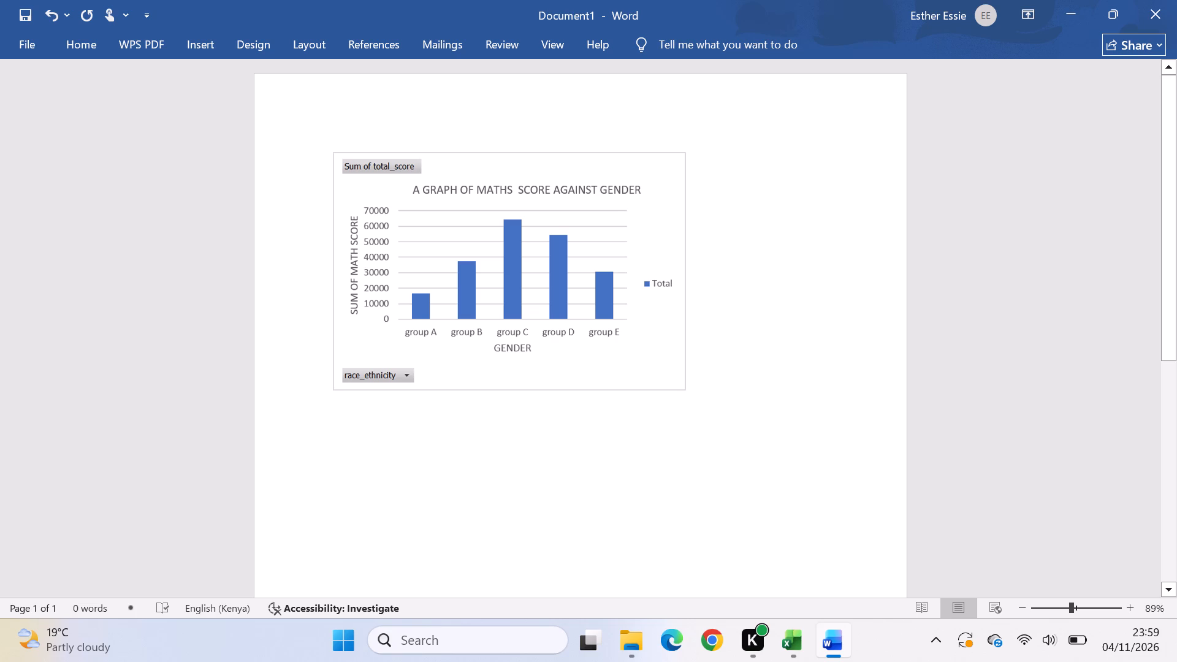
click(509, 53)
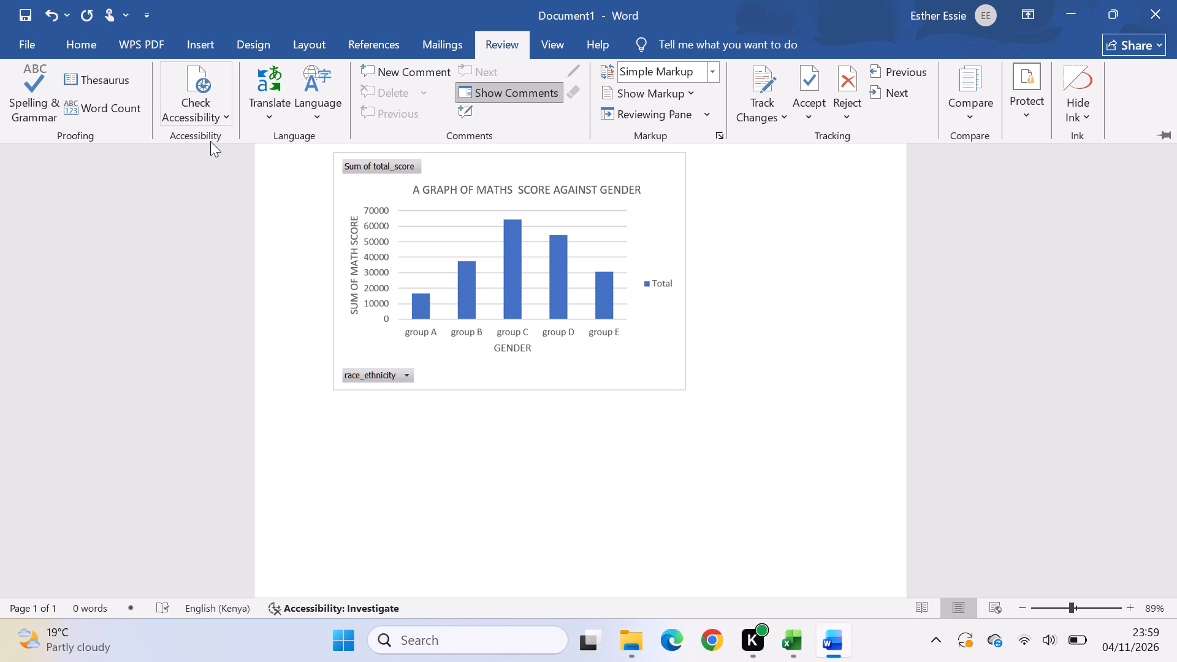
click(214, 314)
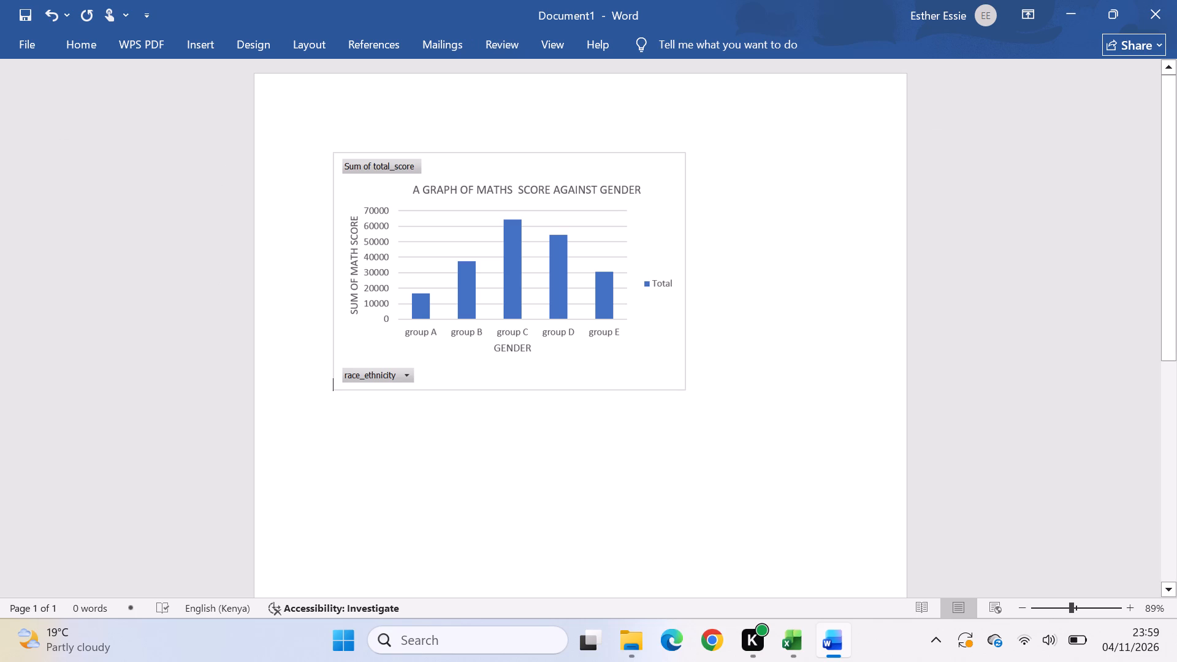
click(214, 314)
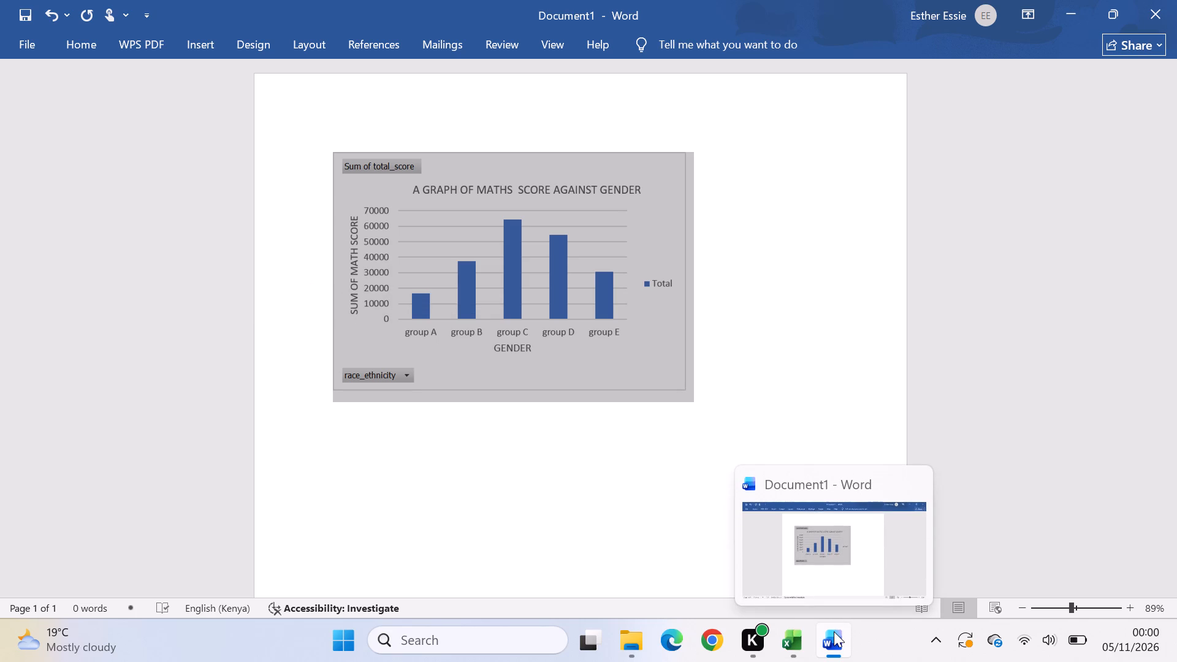
Switch to Student Data File 78 in Excel and start a Pie chart from the race_ethnicity pivot table range A10:B15.
double_click(799, 633)
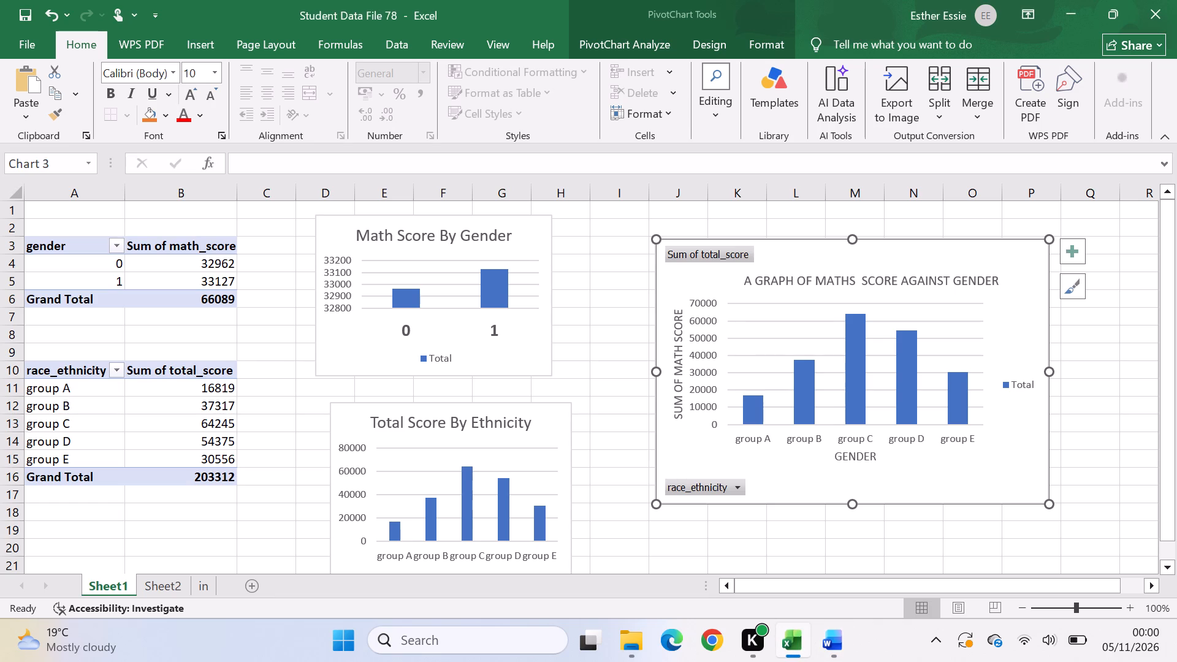
click(59, 367)
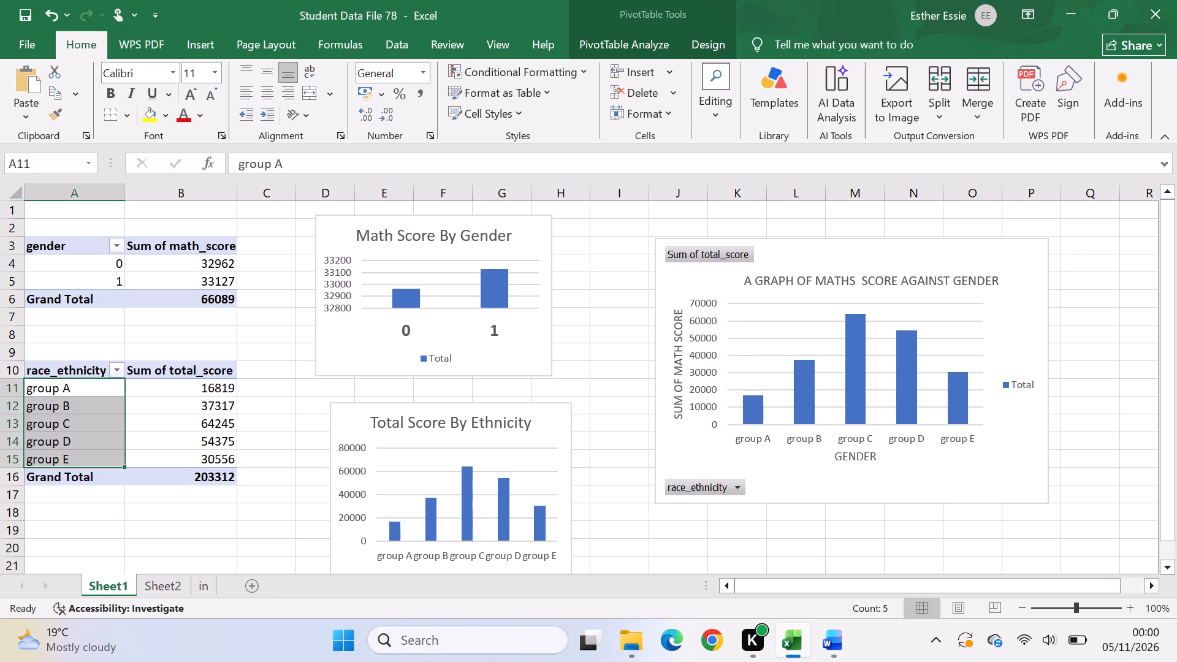
click(264, 397)
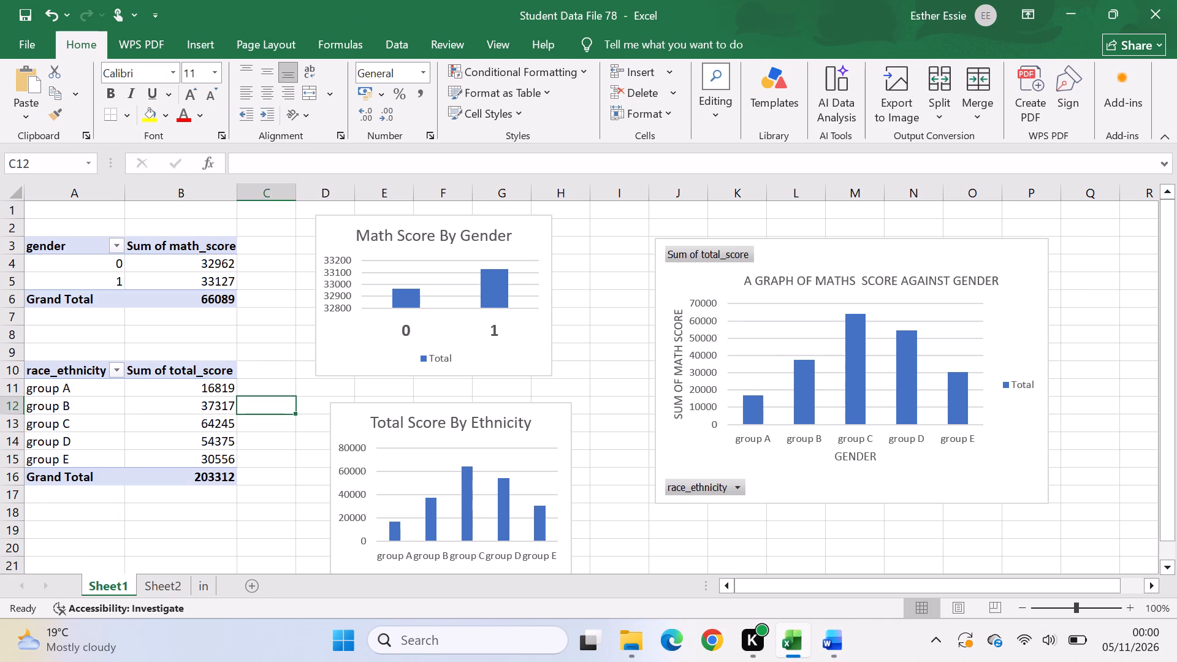
drag(46, 374, 55, 406)
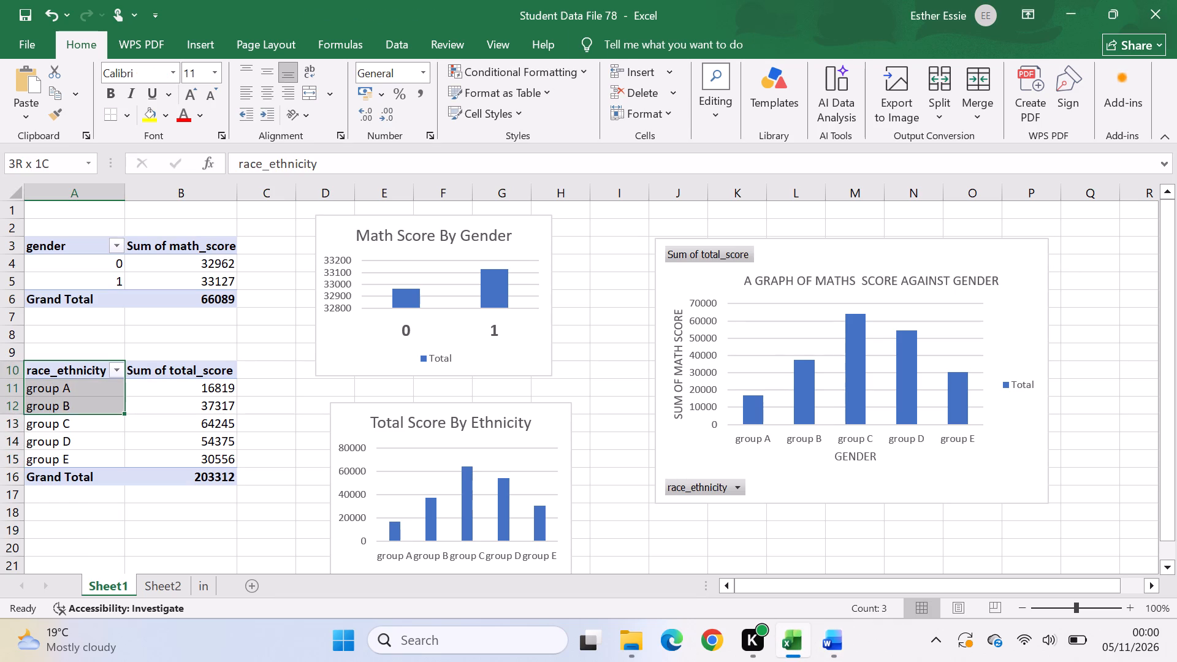
drag(55, 406, 173, 468)
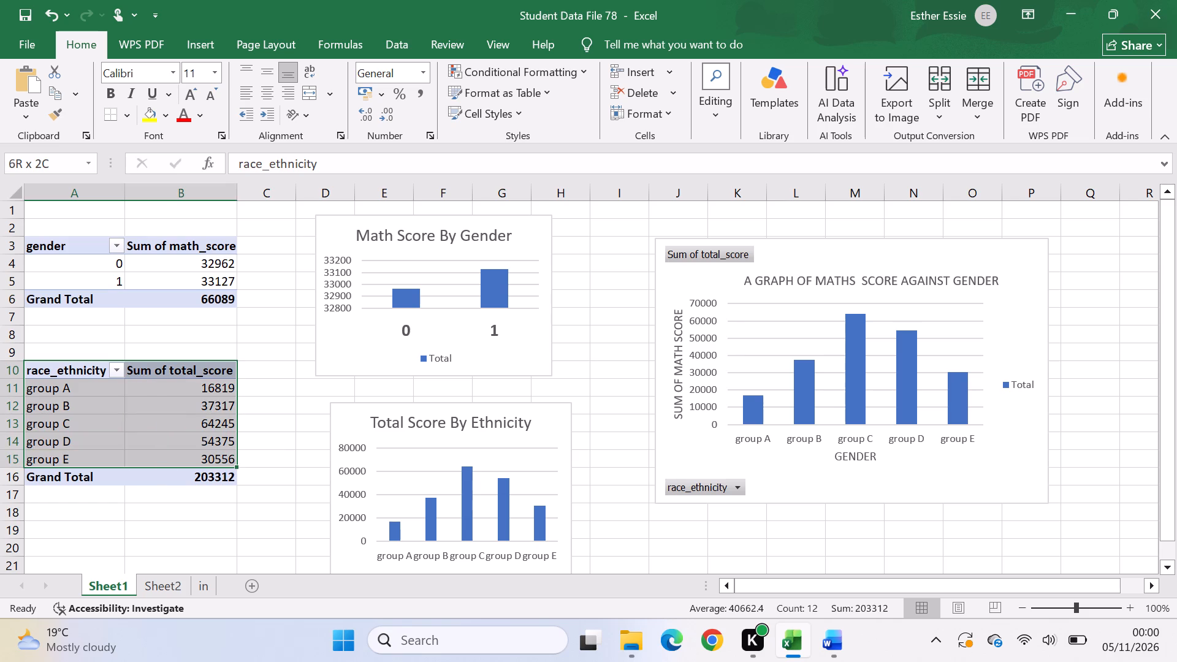
drag(173, 468, 176, 460)
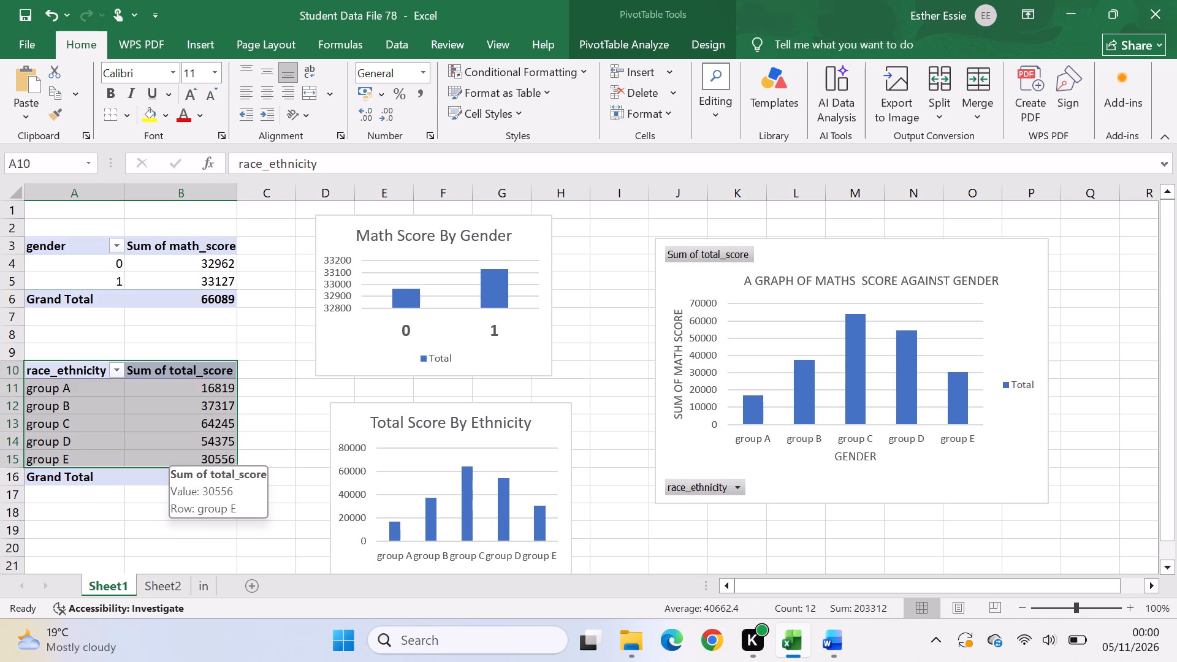
click(216, 43)
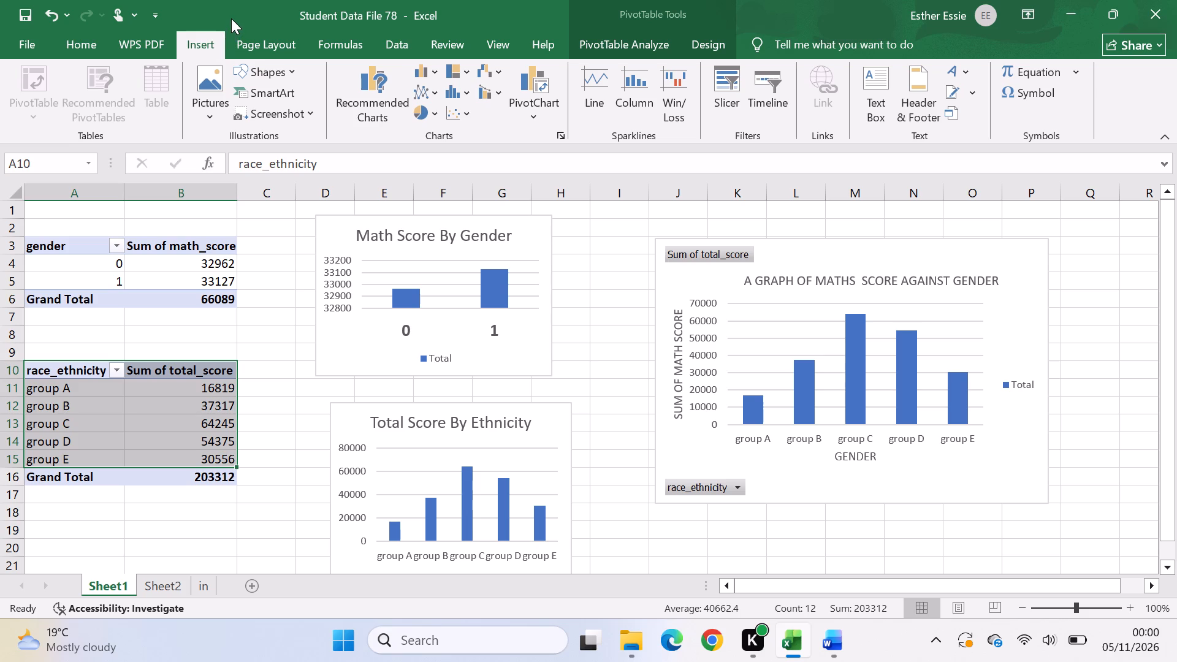
click(373, 102)
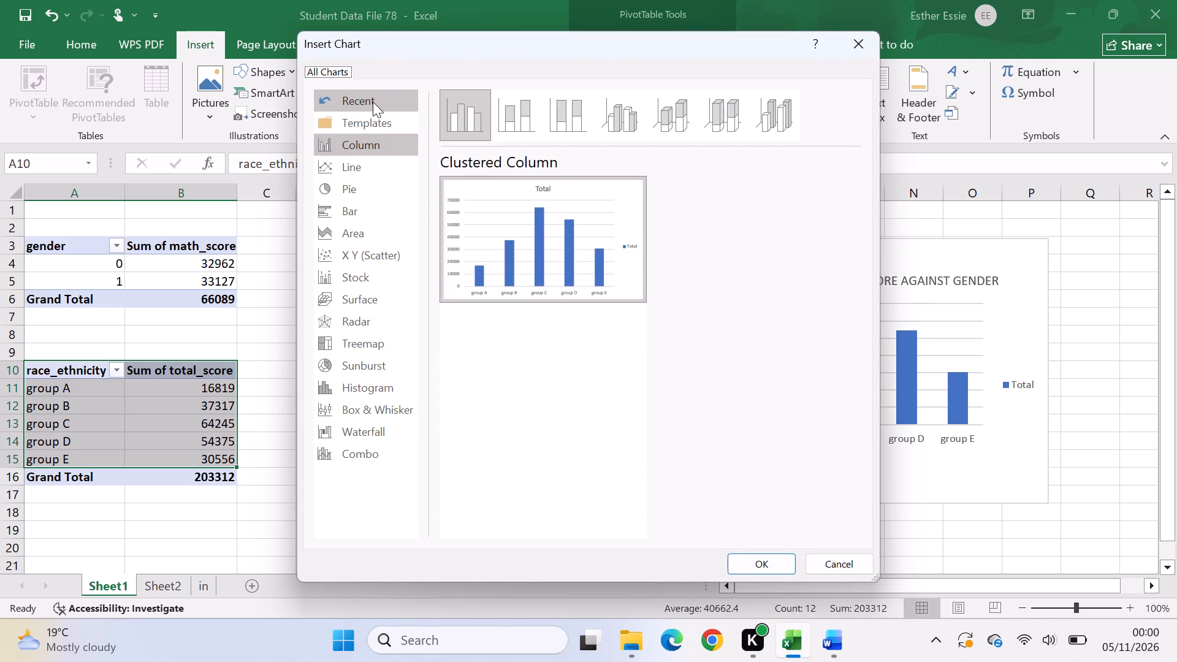
click(359, 188)
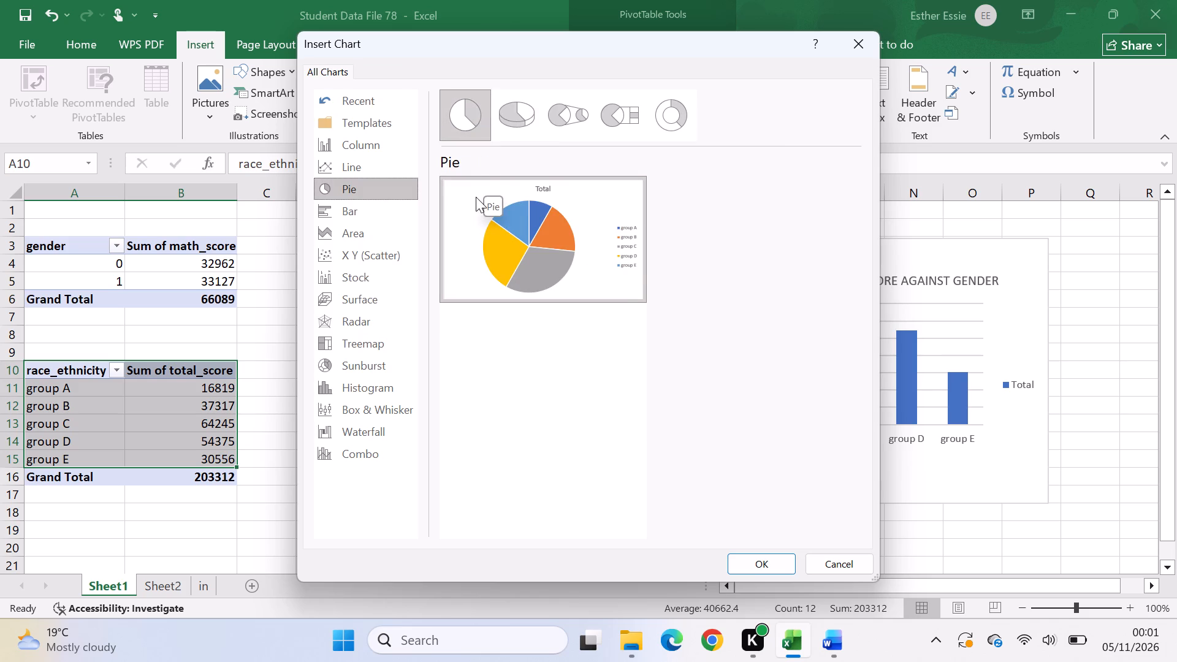
Compare the previews of the Pie, 3-D Pie, Pie of Pie, Bar of Pie and Doughnut subtypes for the ethnicity totals.
scroll(471, 205, right, 1)
scroll(471, 205, left, 1)
scroll(471, 205, right, 1)
scroll(471, 205, left, 1)
click(524, 97)
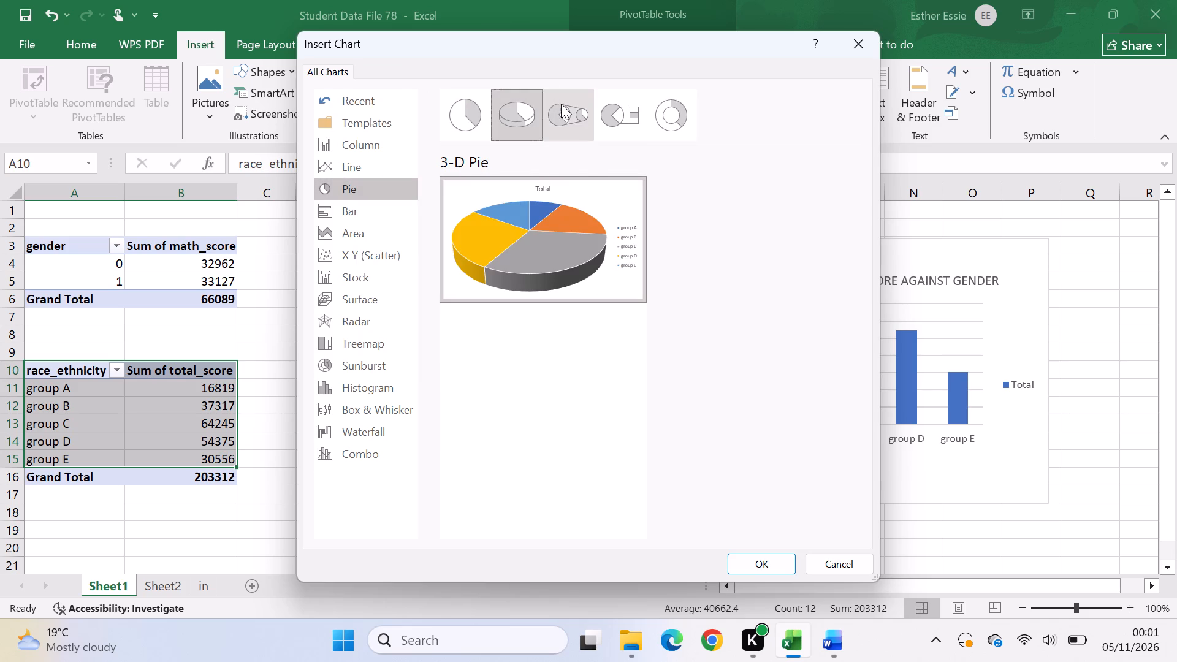
click(561, 104)
click(615, 99)
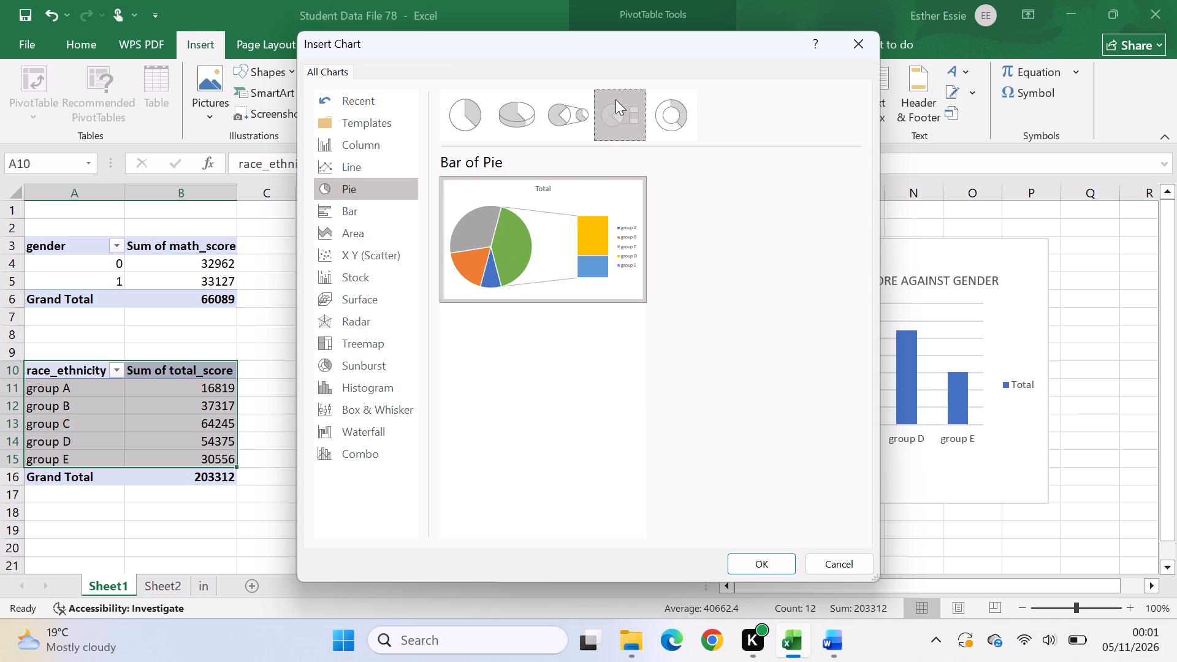
click(665, 113)
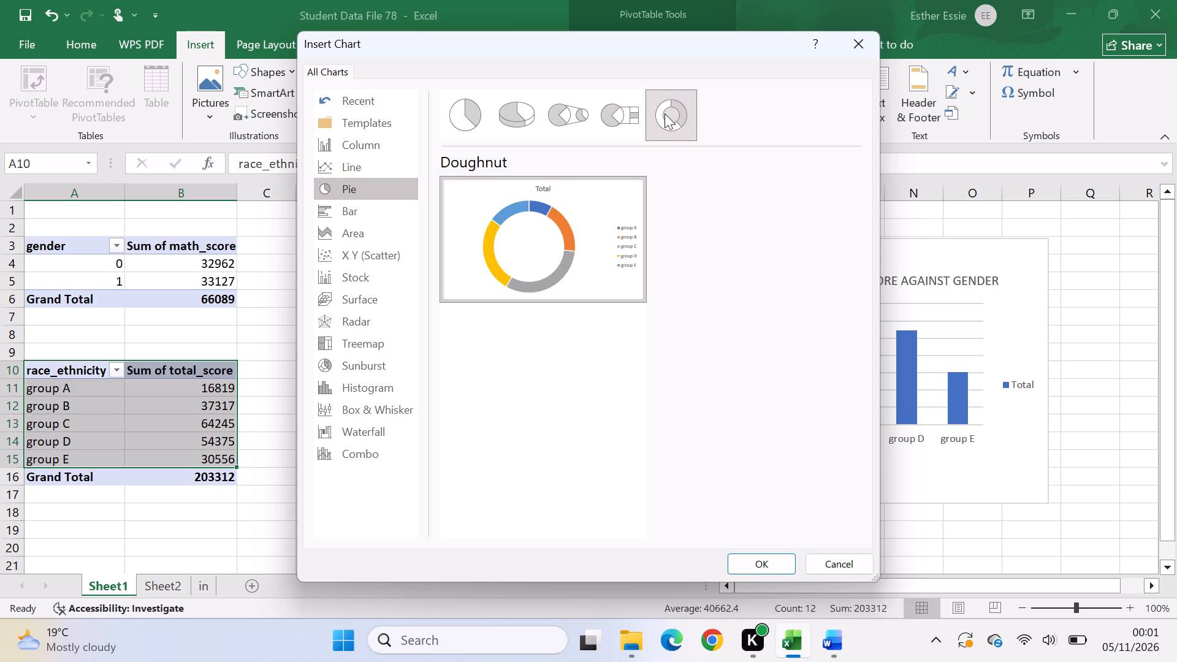
click(519, 113)
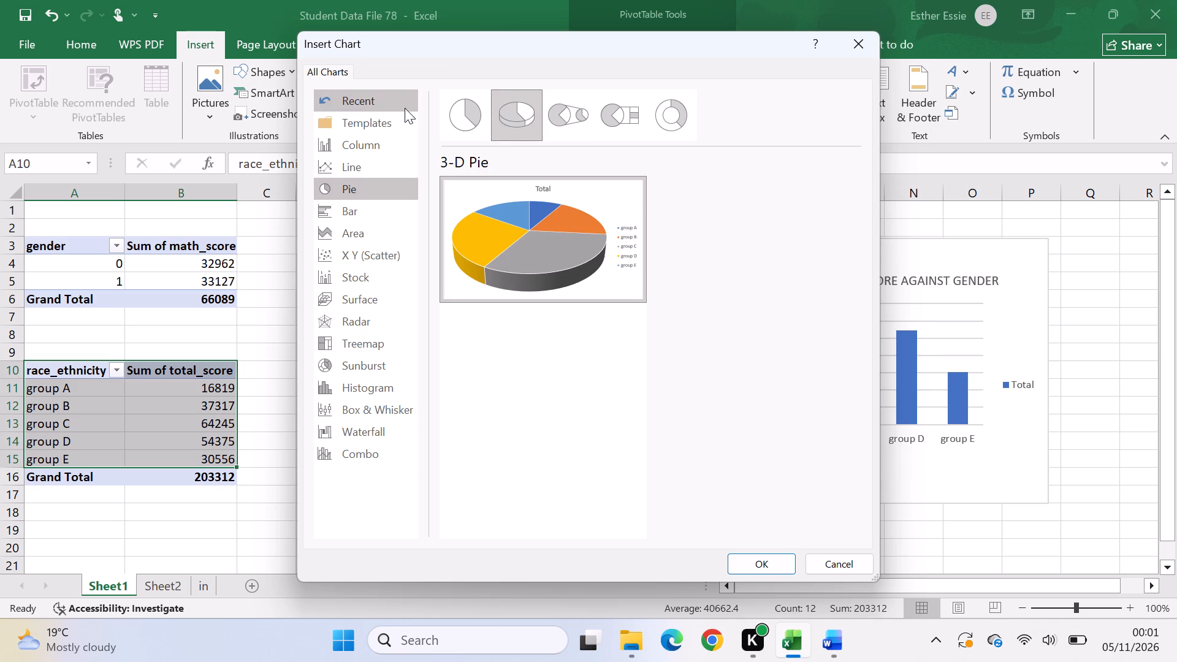
click(477, 119)
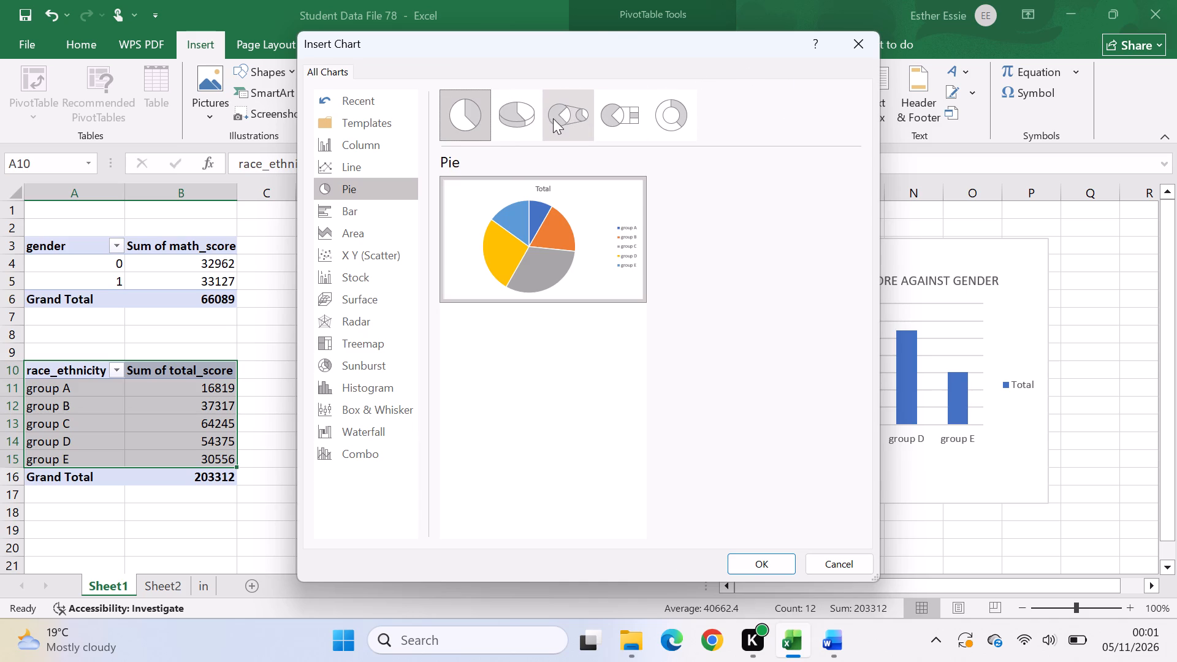
click(524, 118)
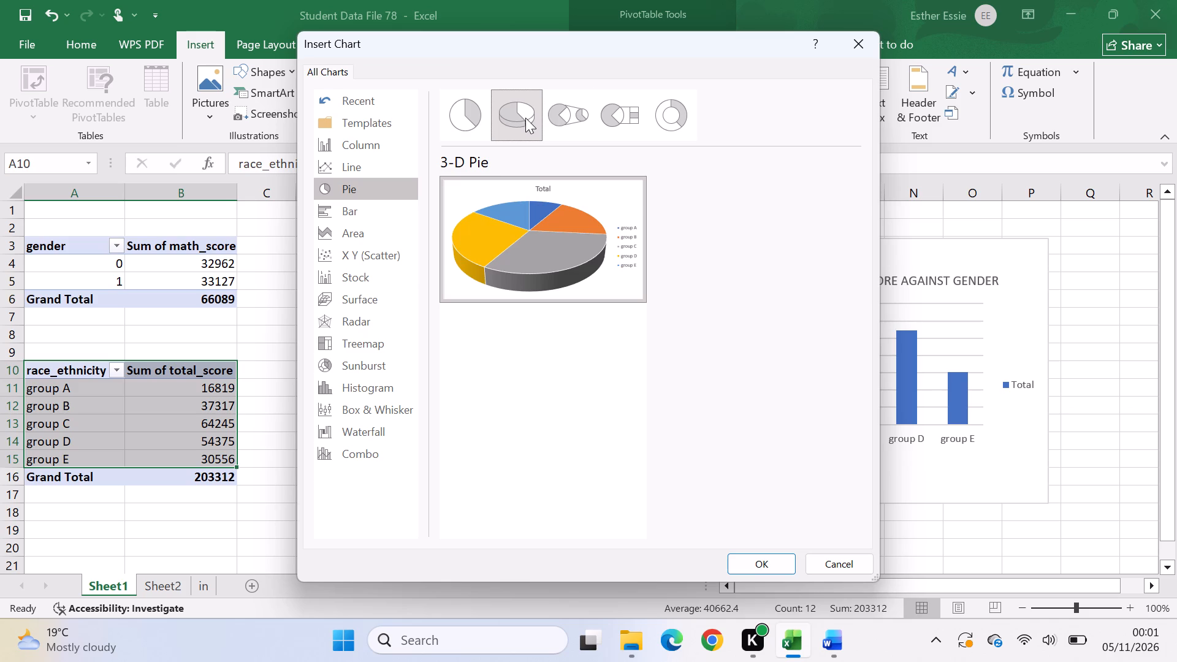
click(548, 120)
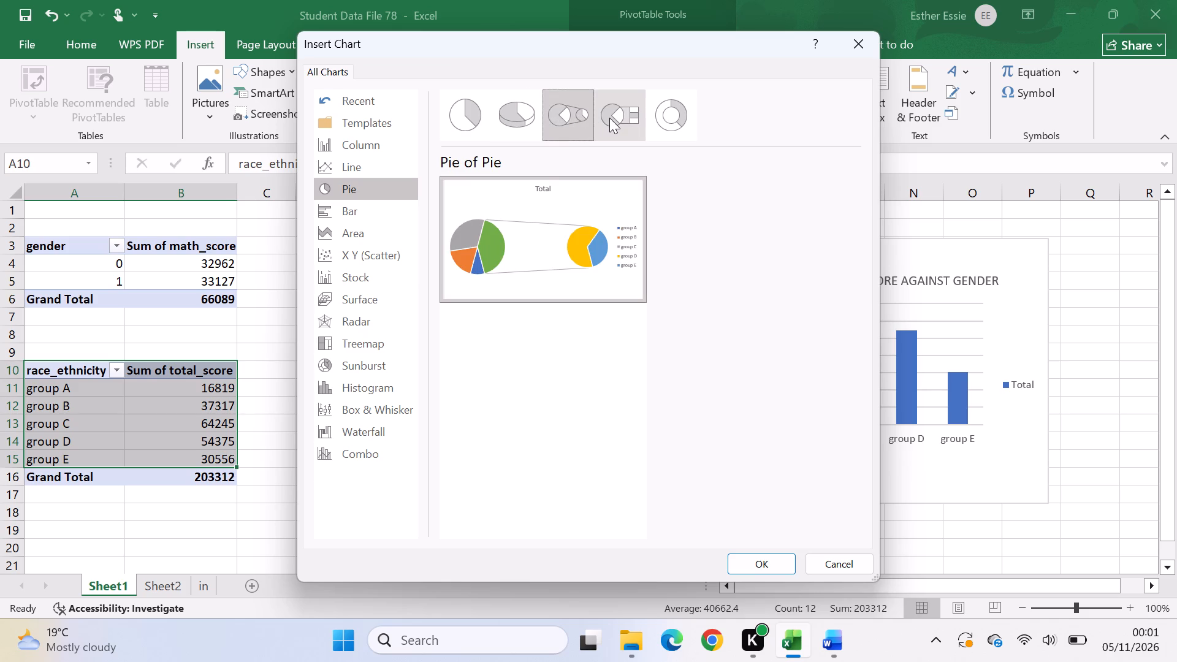
click(609, 118)
click(658, 117)
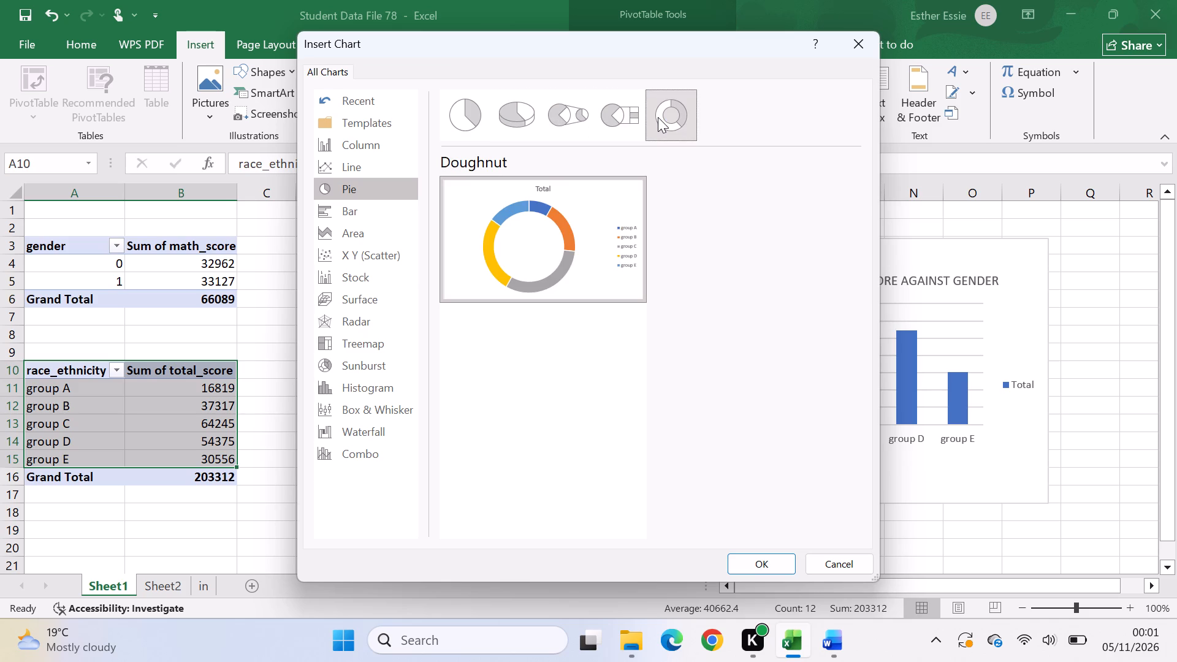
click(524, 108)
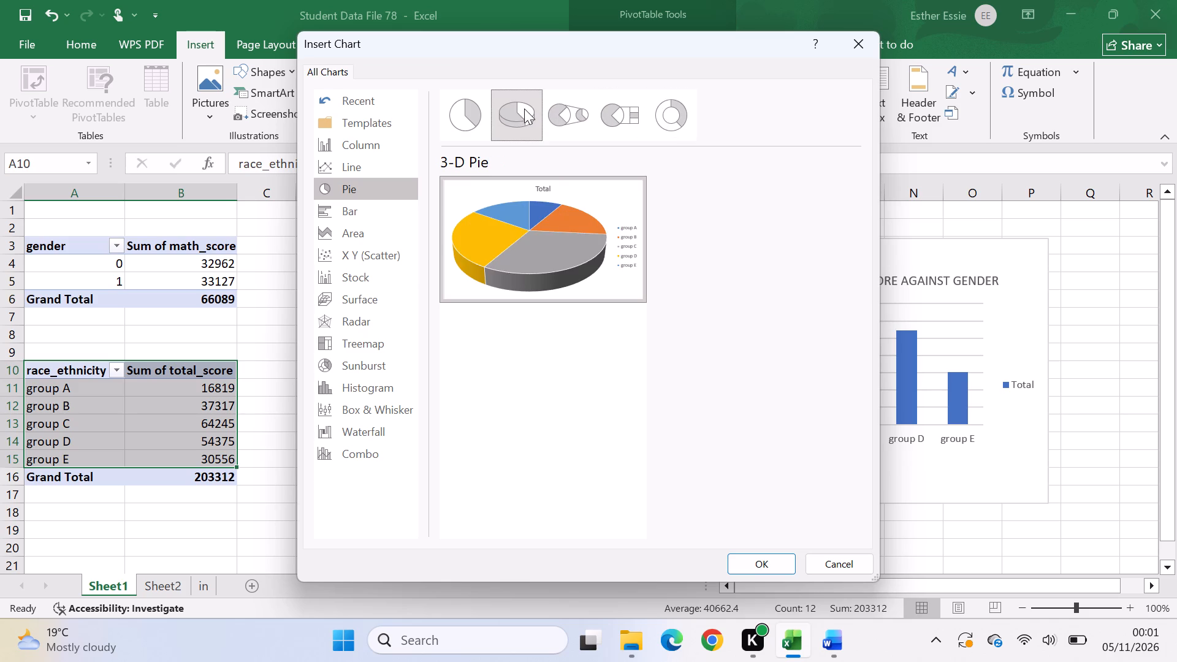
click(535, 210)
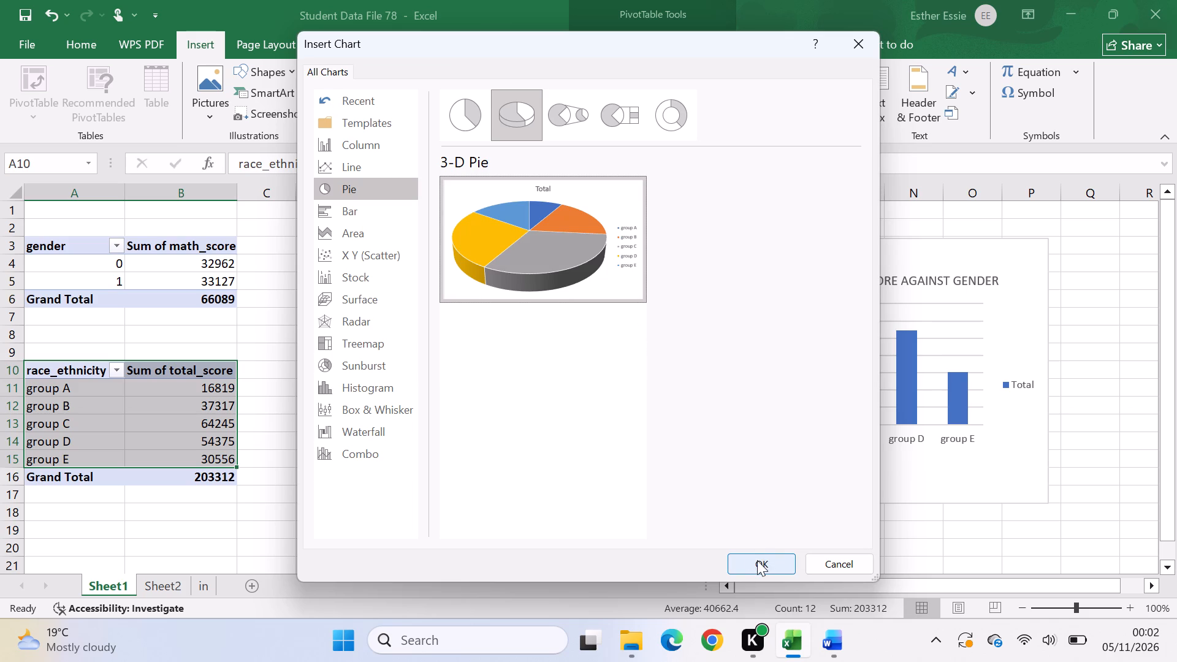
Insert a standard two-dimensional Pie chart of total score by race_ethnicity on Sheet1.
click(462, 128)
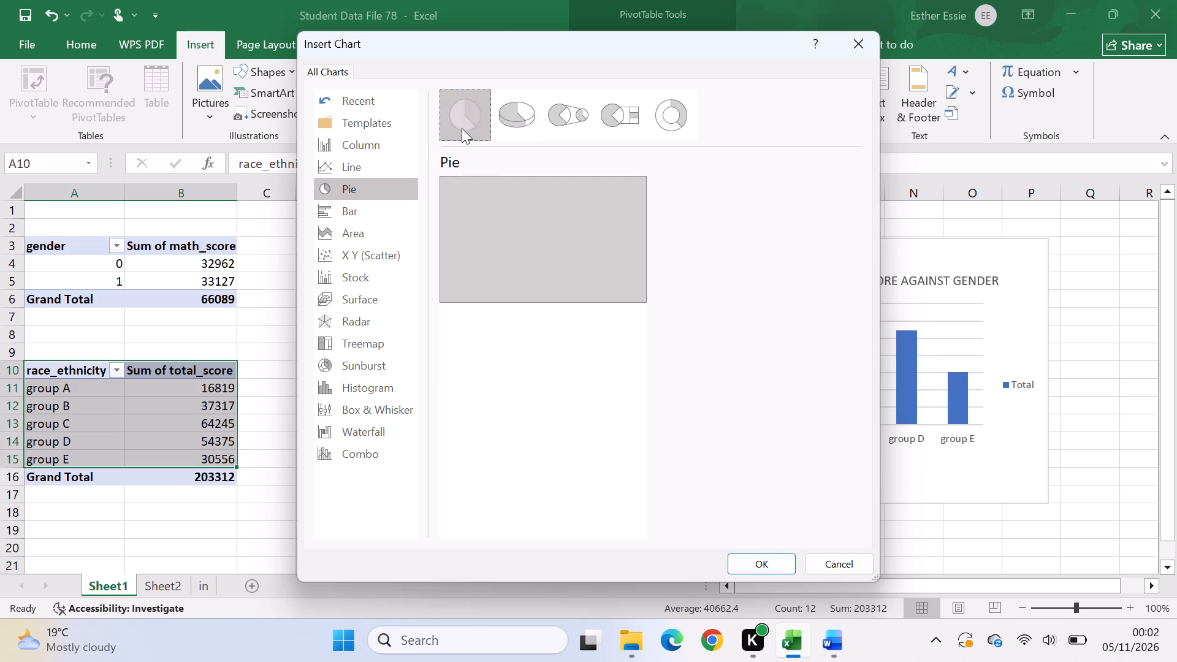
click(531, 234)
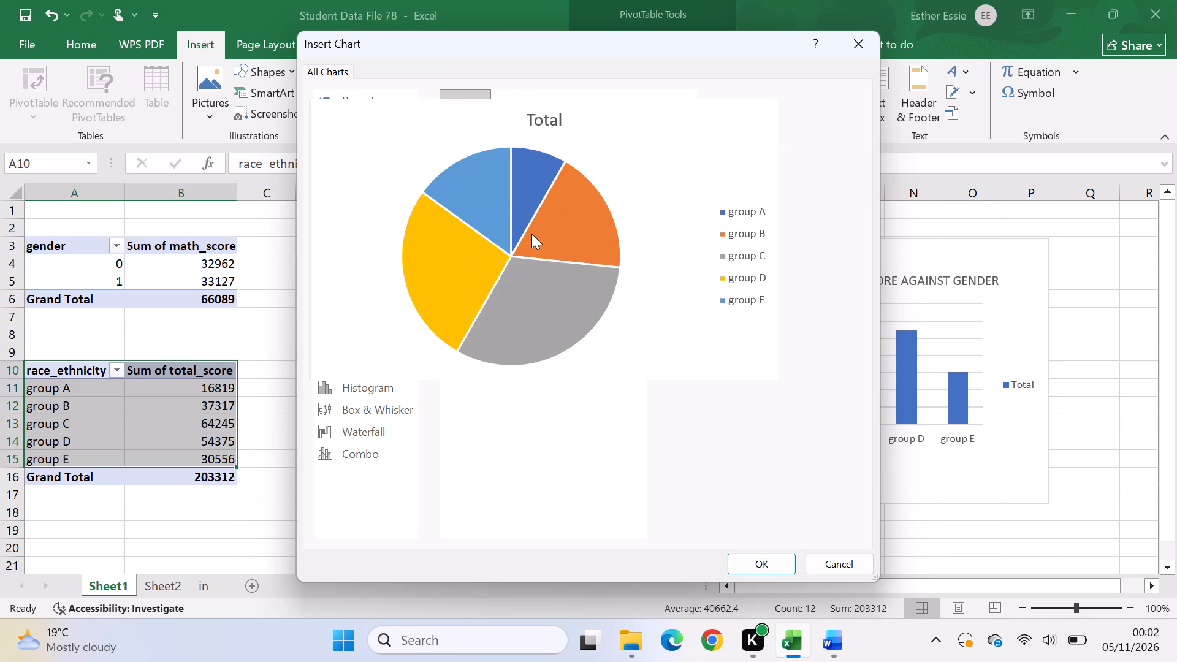
click(764, 557)
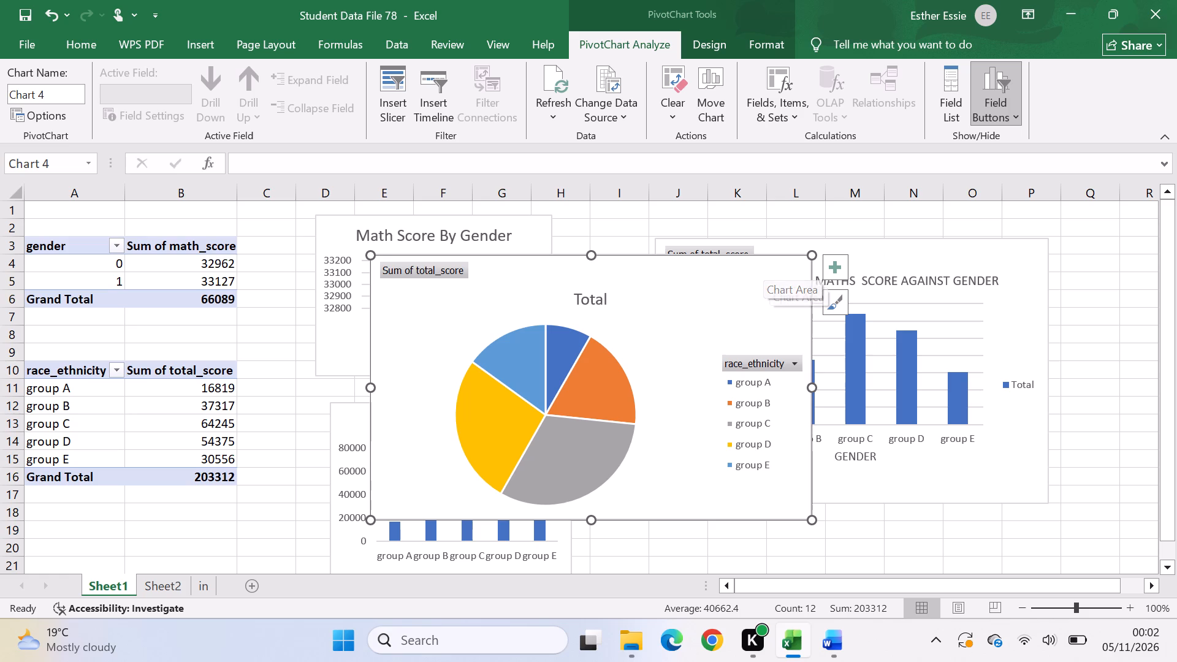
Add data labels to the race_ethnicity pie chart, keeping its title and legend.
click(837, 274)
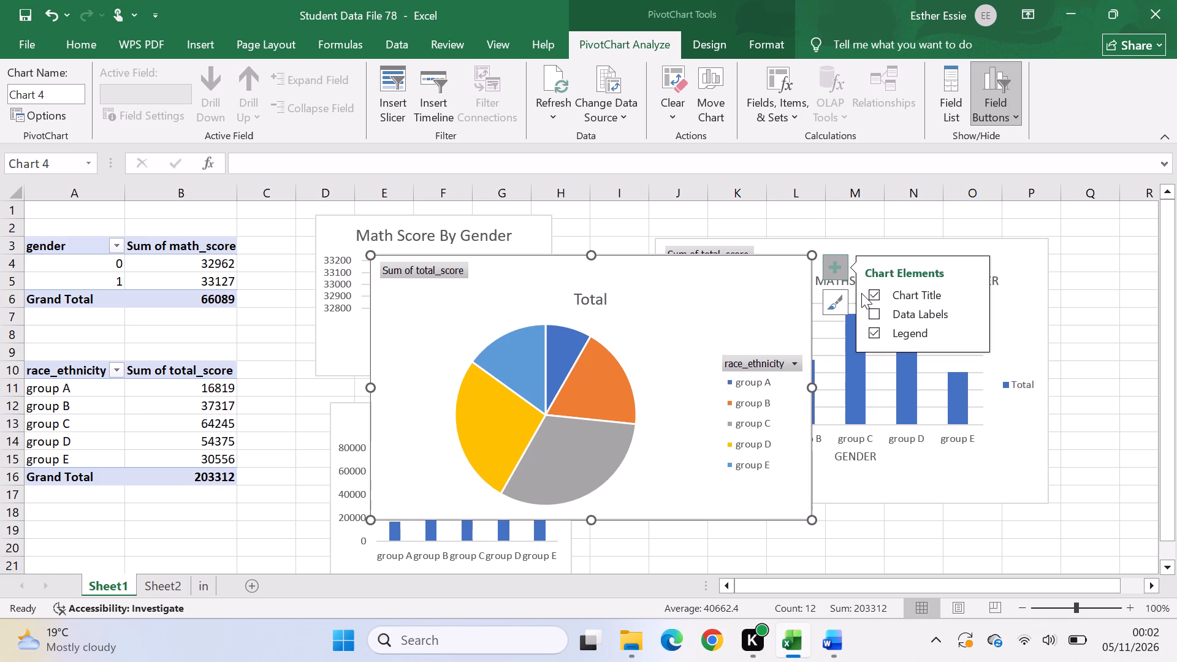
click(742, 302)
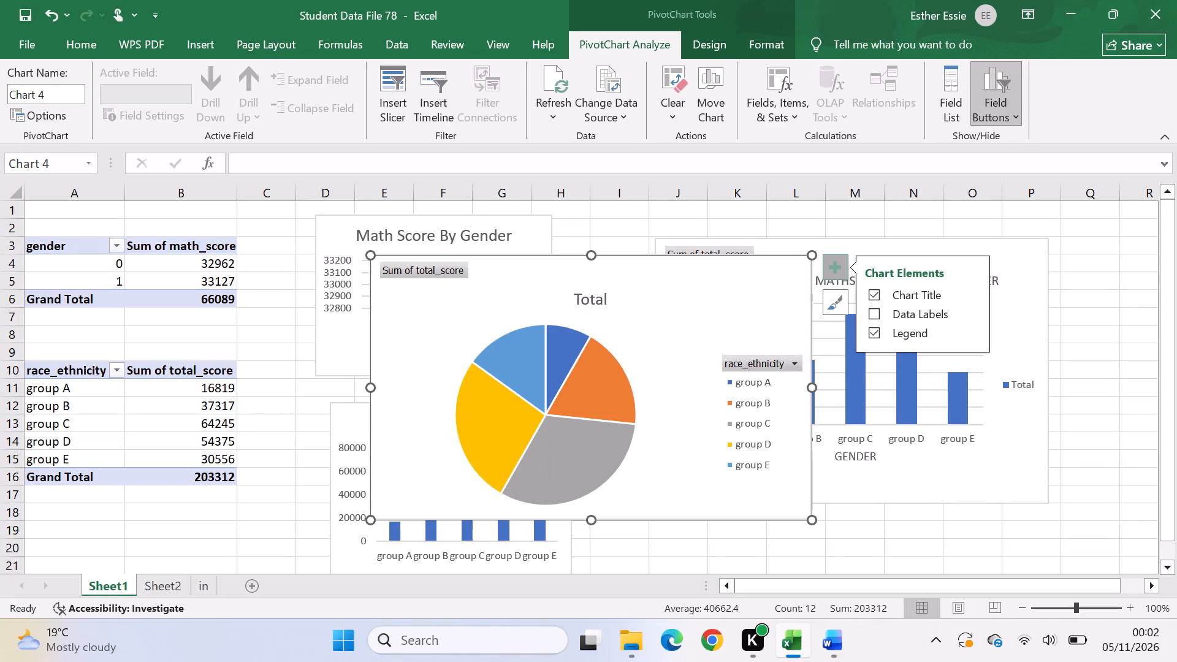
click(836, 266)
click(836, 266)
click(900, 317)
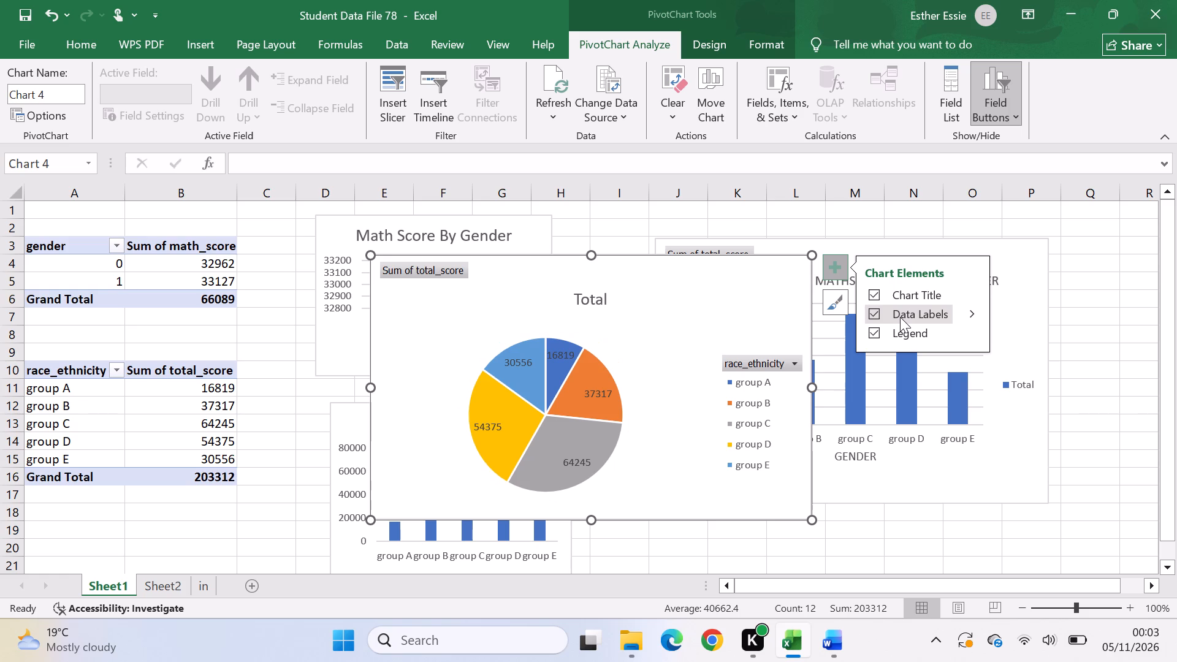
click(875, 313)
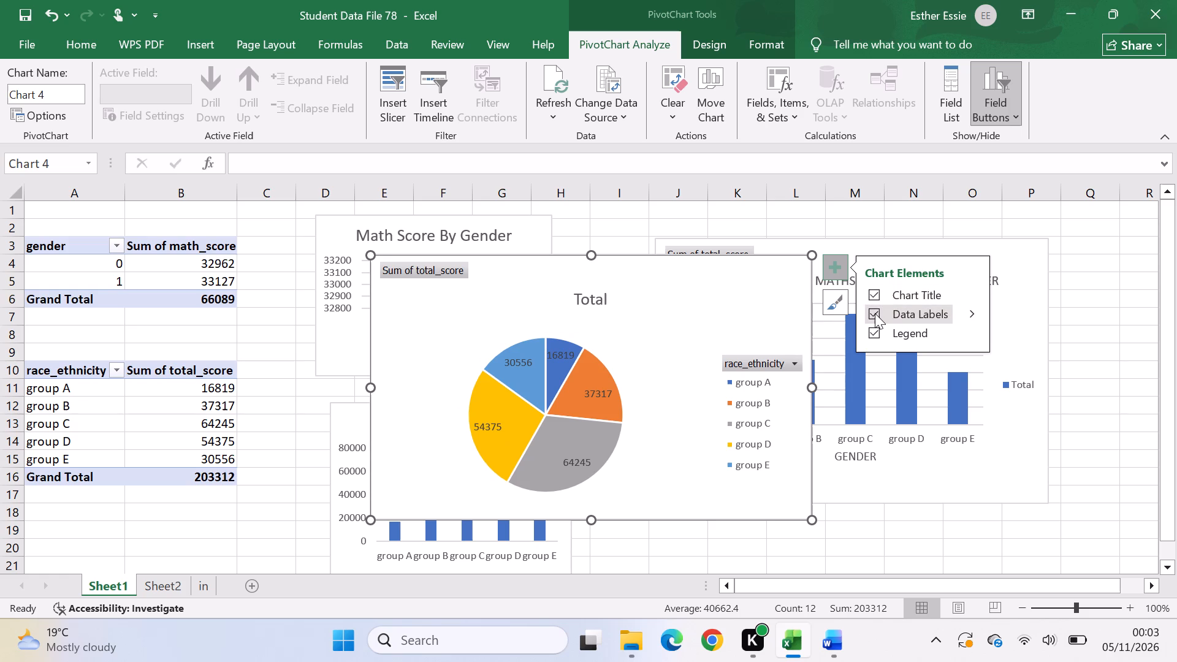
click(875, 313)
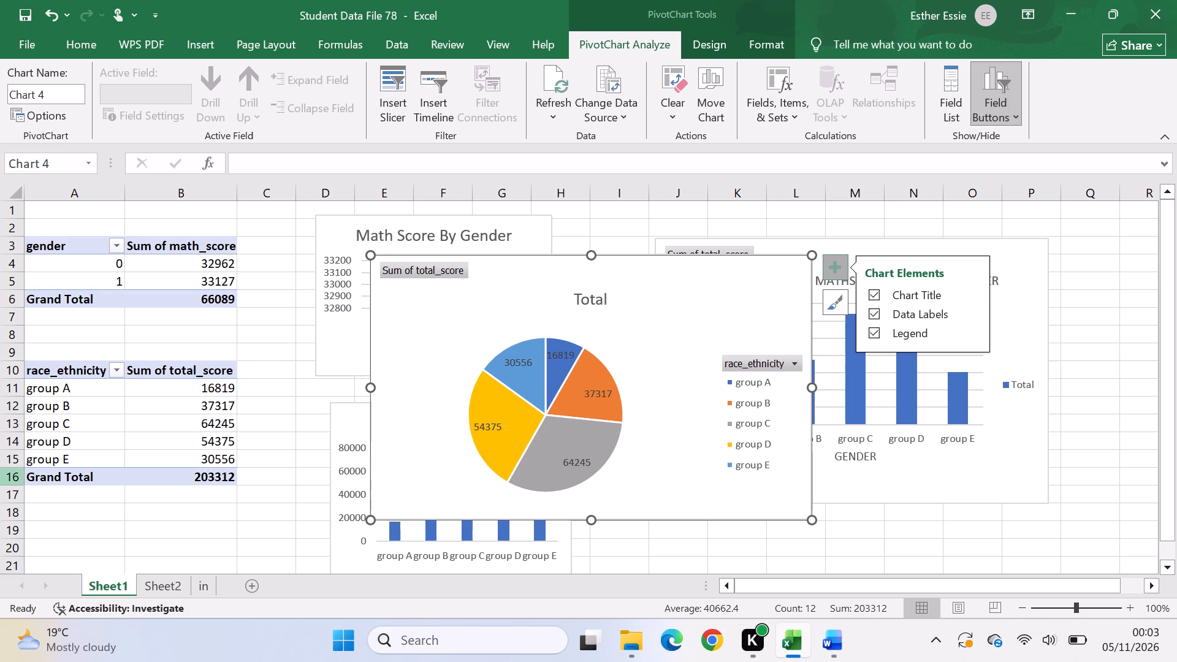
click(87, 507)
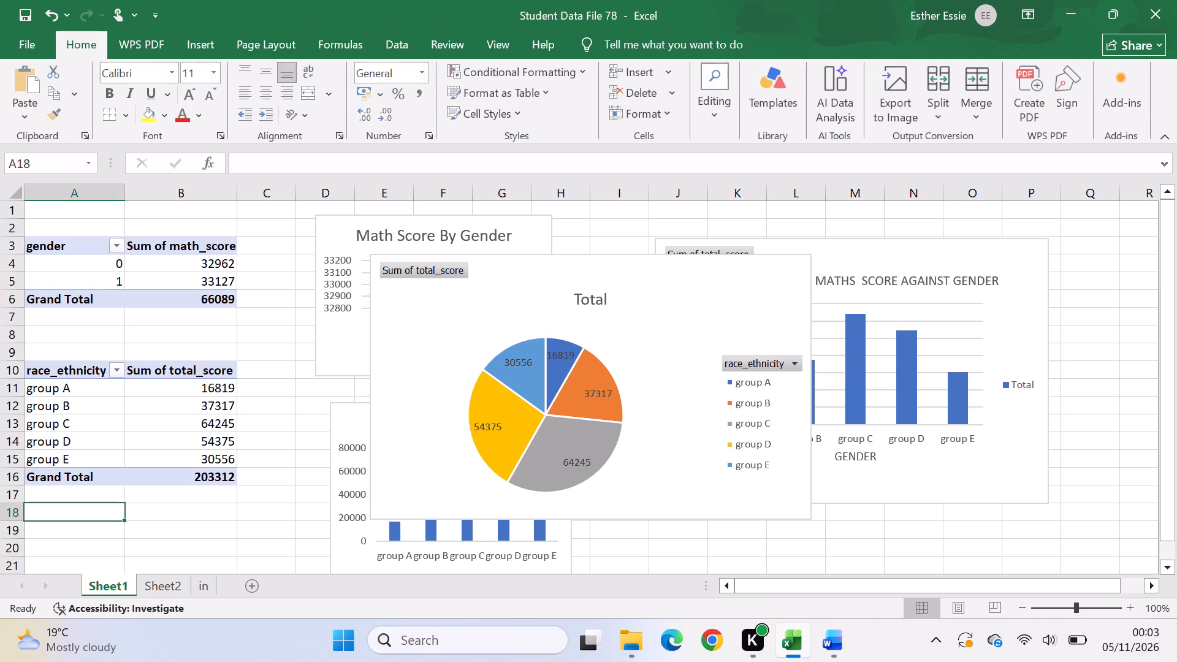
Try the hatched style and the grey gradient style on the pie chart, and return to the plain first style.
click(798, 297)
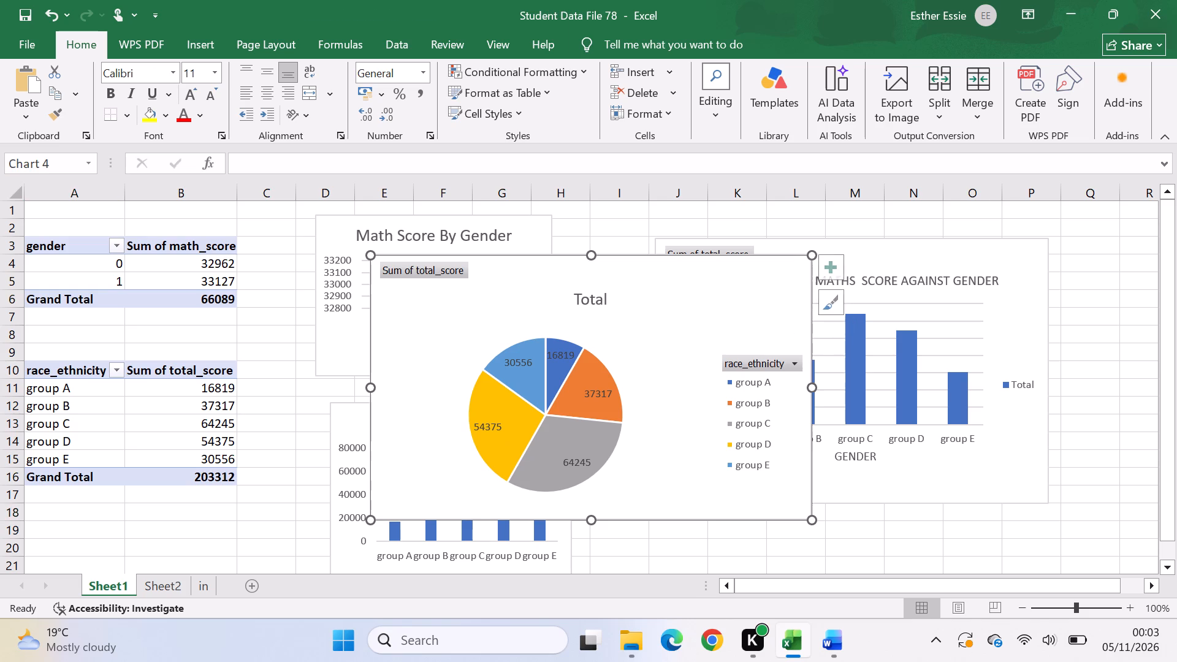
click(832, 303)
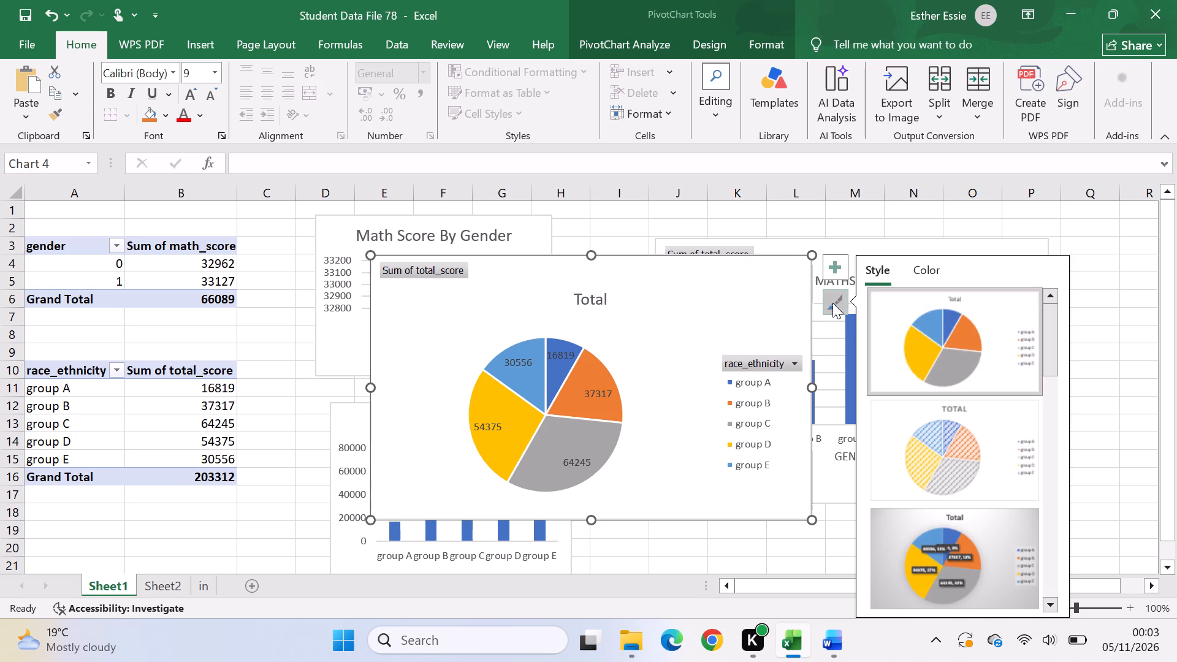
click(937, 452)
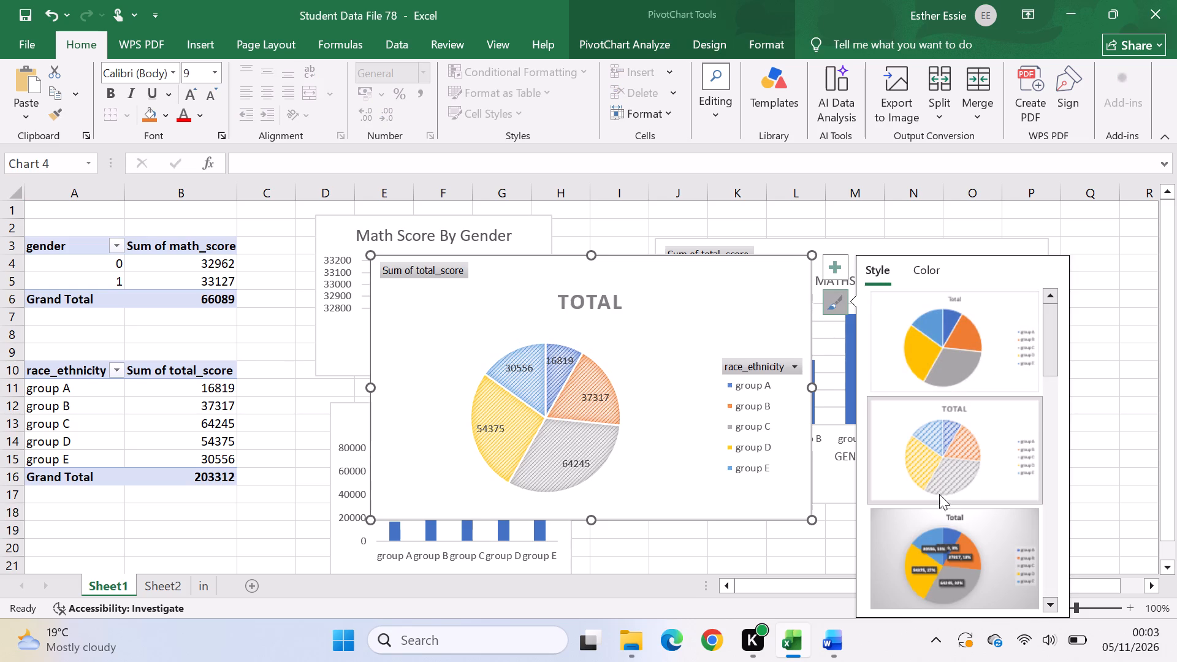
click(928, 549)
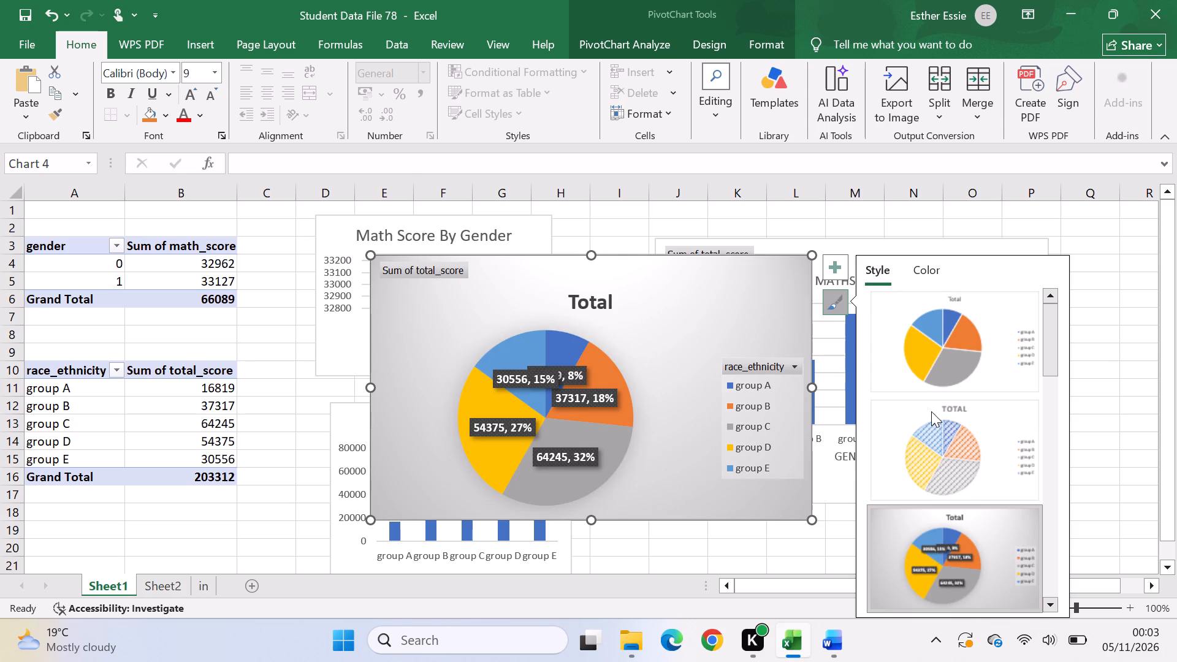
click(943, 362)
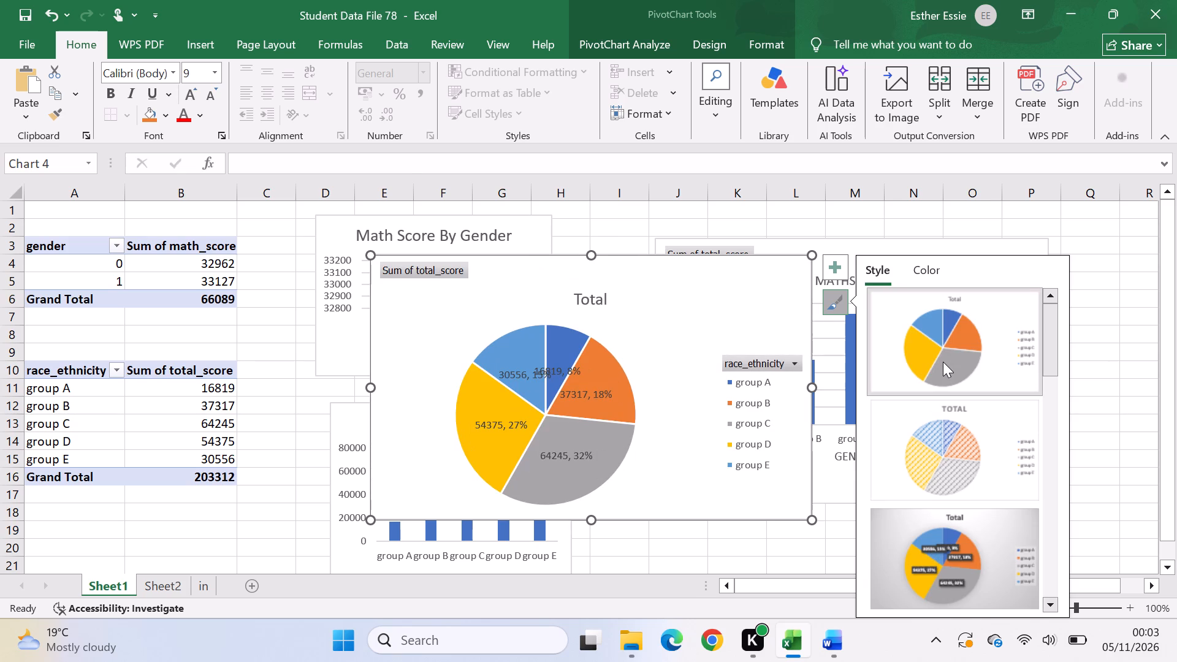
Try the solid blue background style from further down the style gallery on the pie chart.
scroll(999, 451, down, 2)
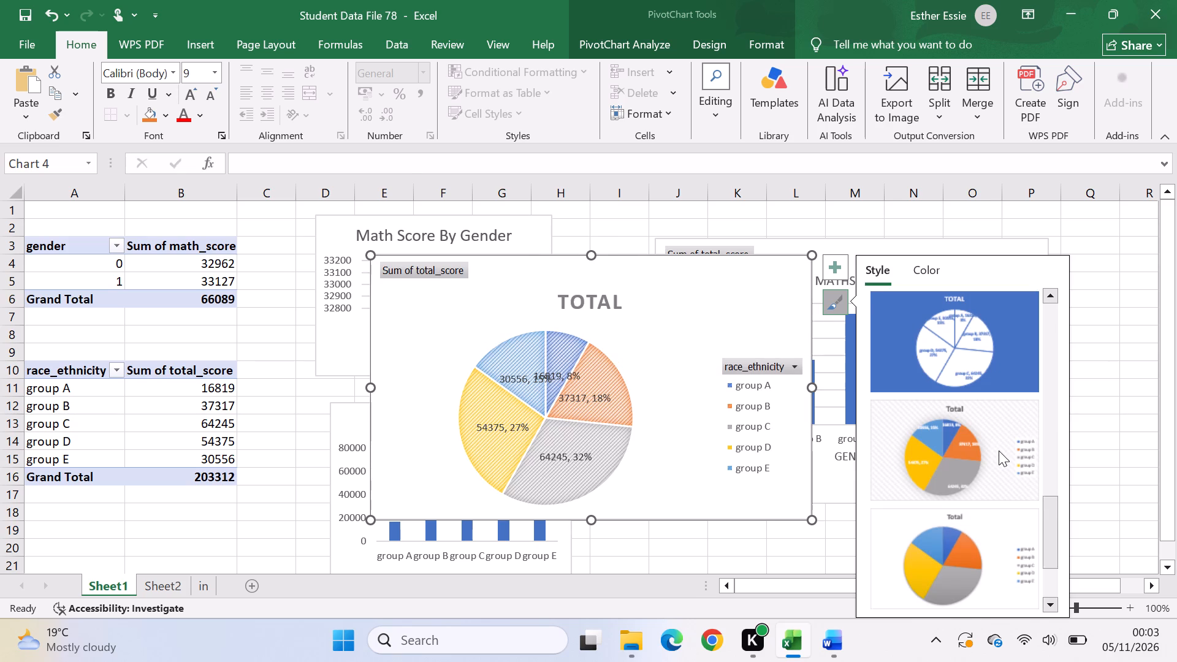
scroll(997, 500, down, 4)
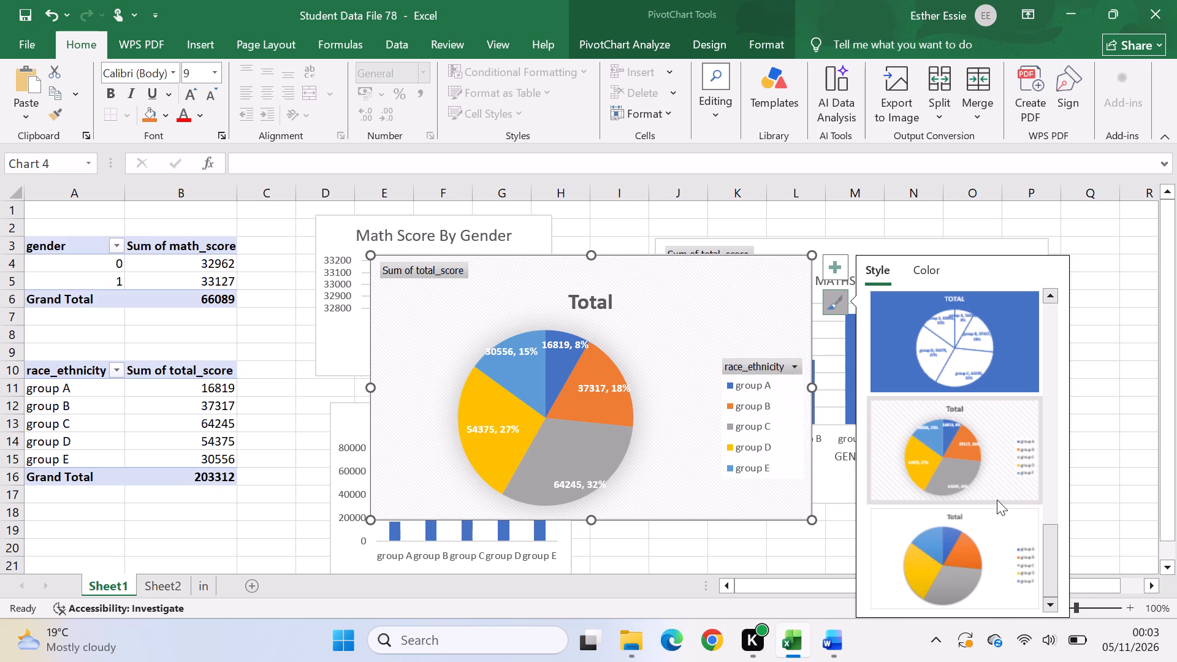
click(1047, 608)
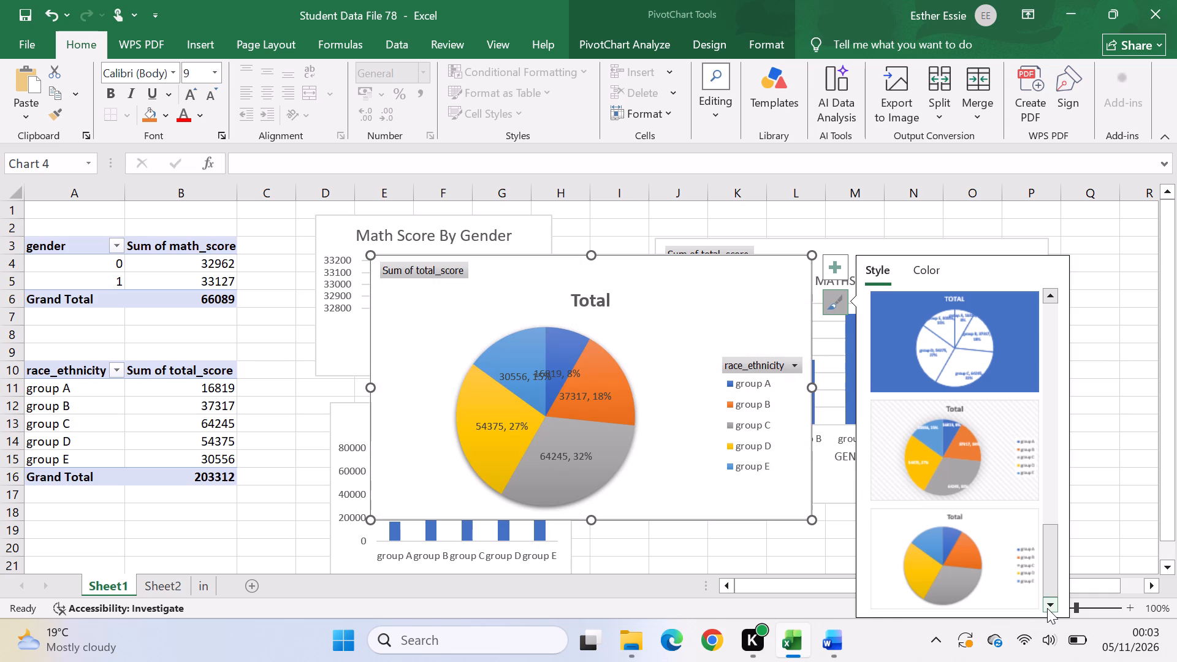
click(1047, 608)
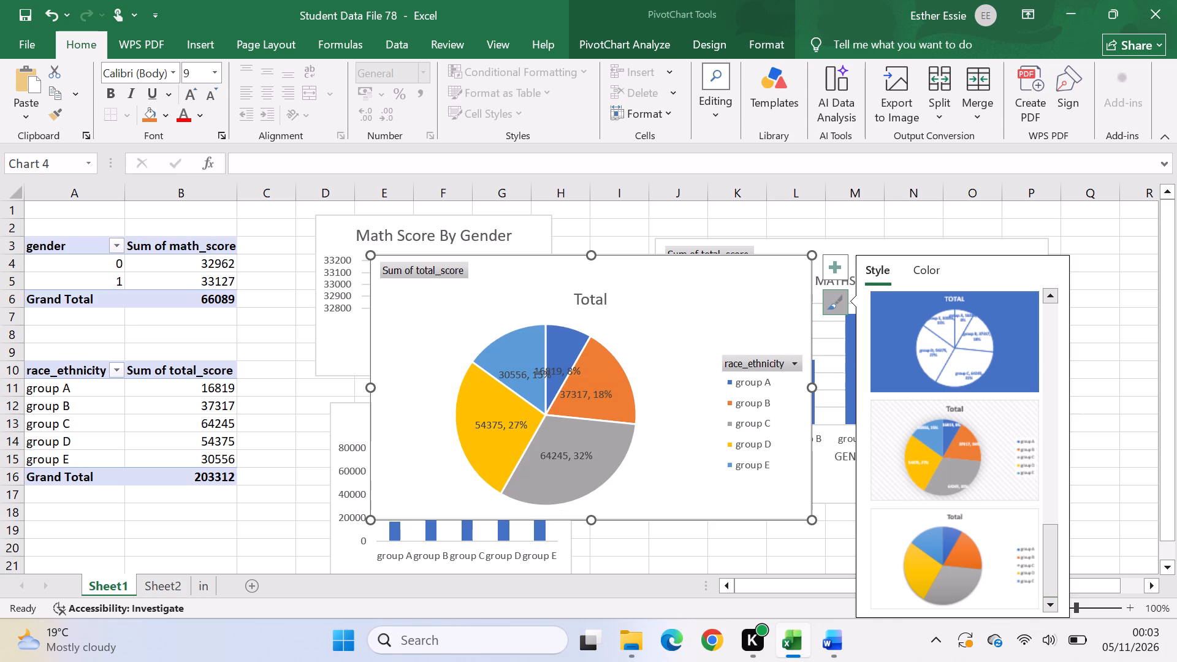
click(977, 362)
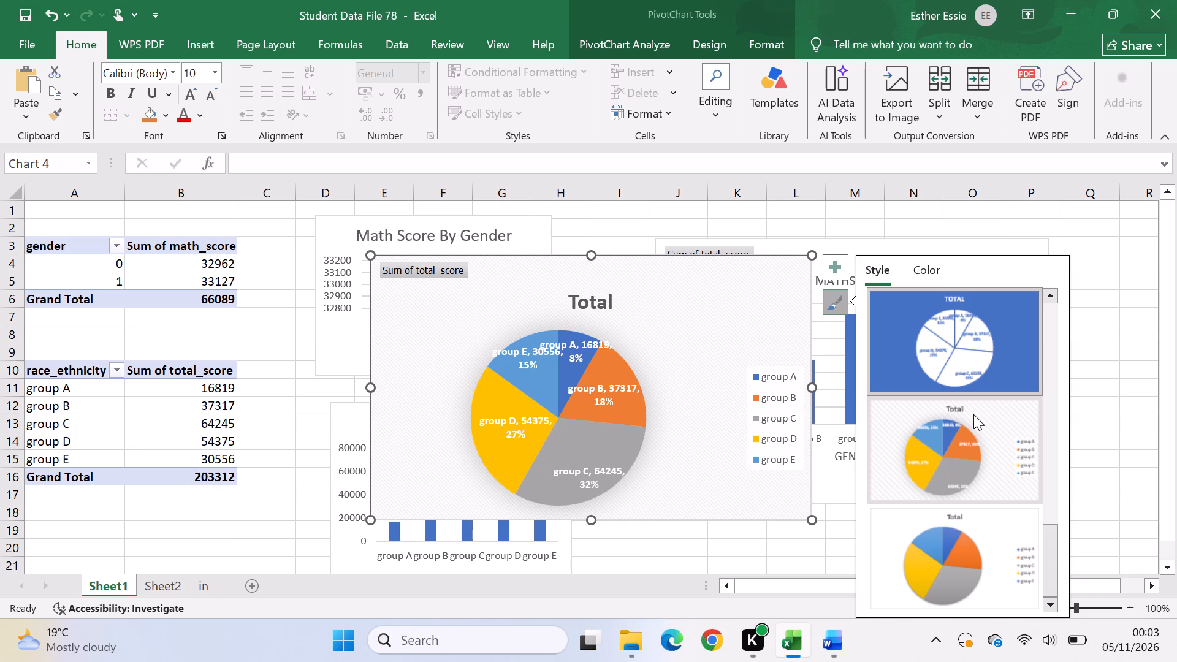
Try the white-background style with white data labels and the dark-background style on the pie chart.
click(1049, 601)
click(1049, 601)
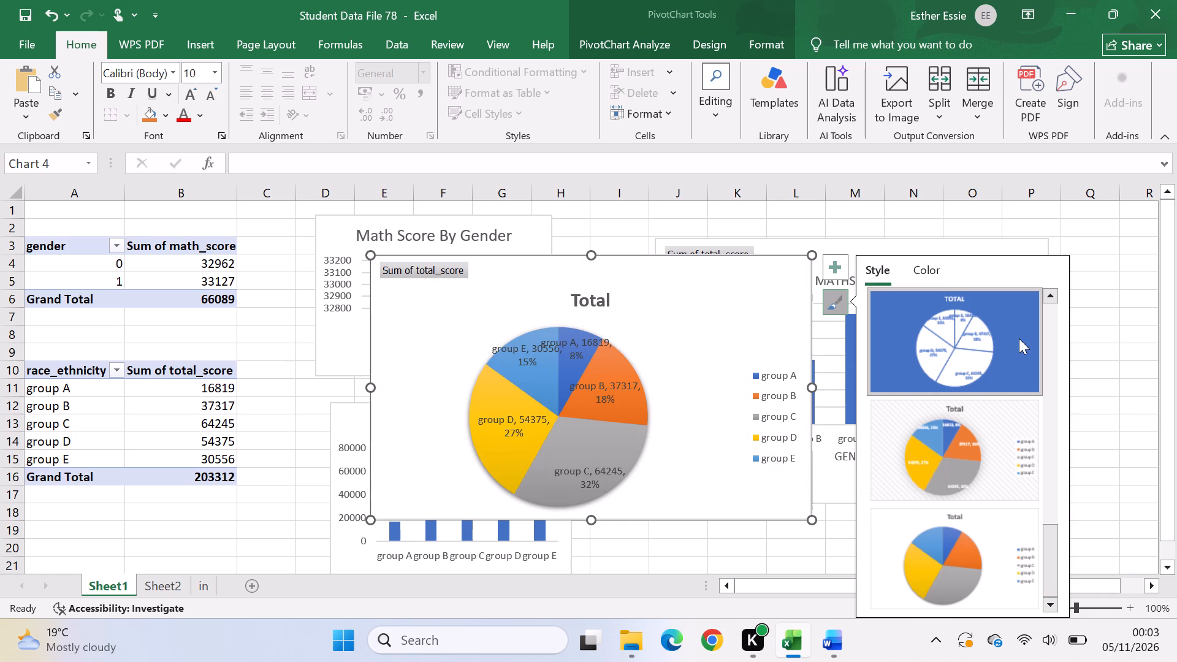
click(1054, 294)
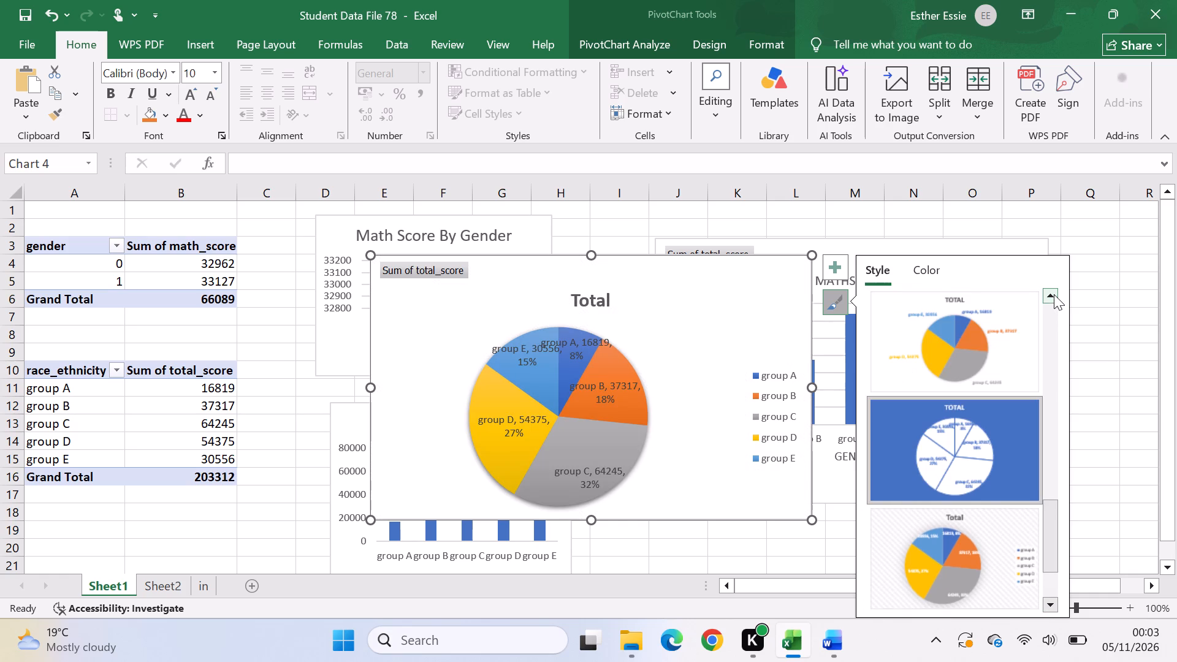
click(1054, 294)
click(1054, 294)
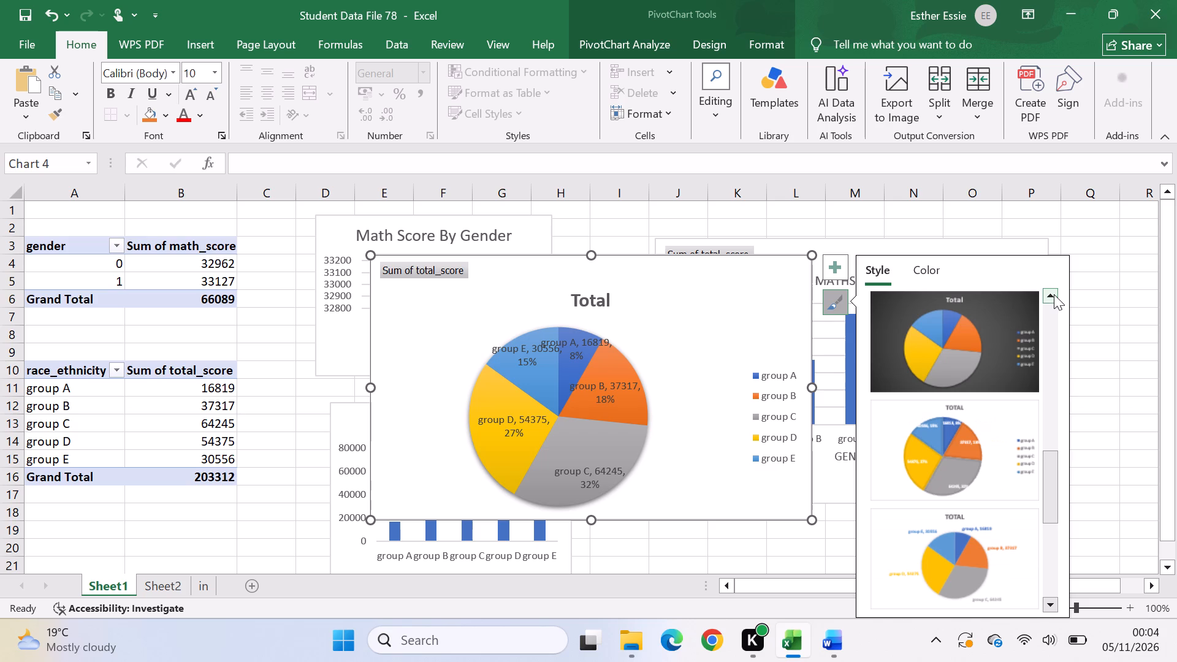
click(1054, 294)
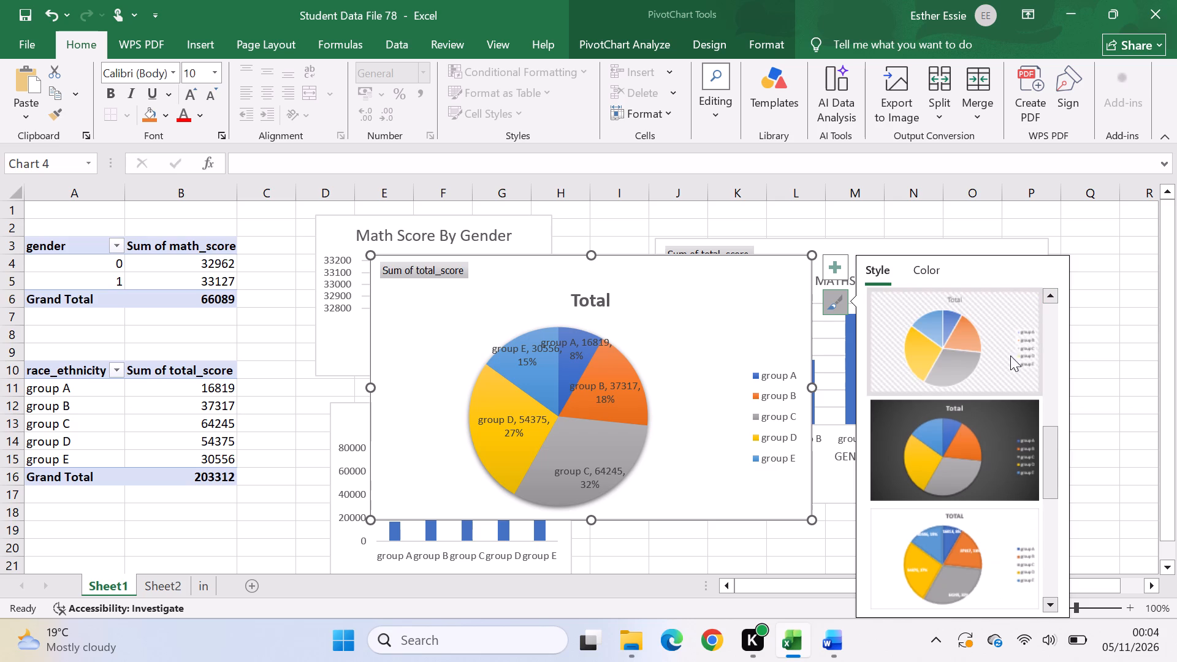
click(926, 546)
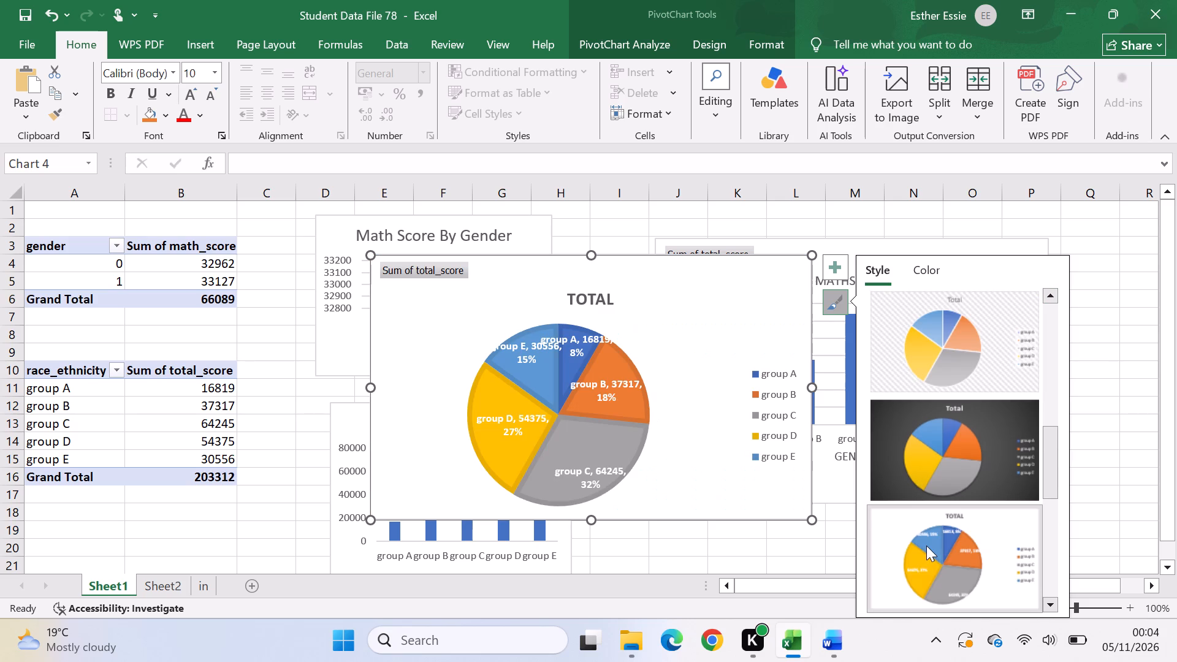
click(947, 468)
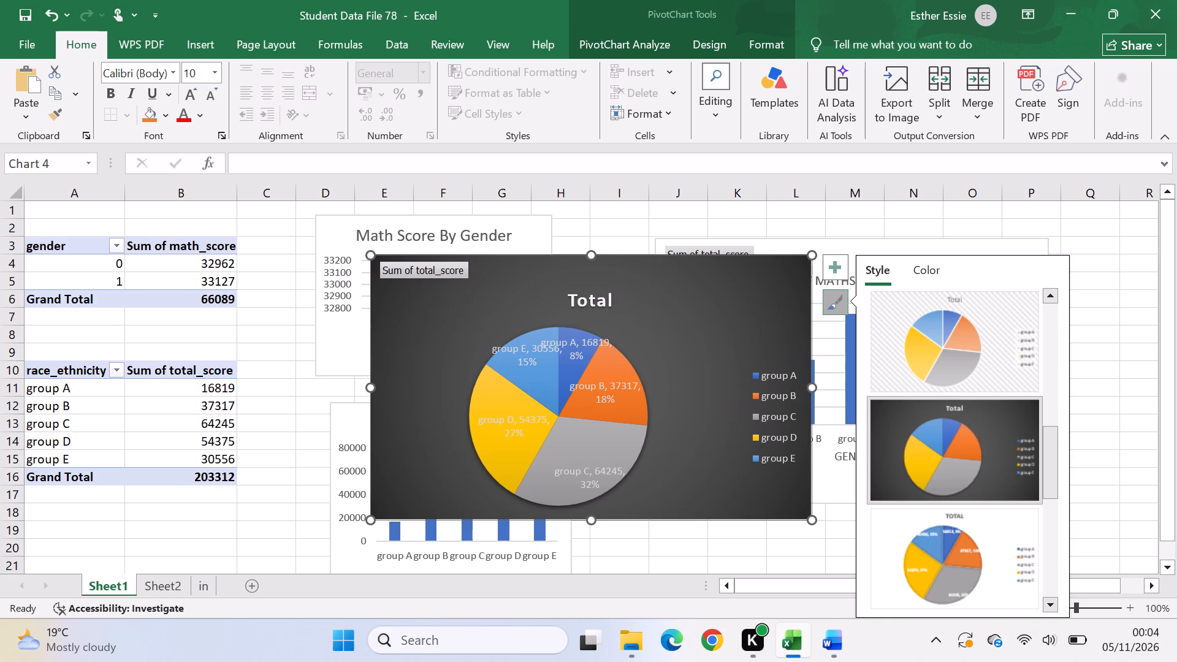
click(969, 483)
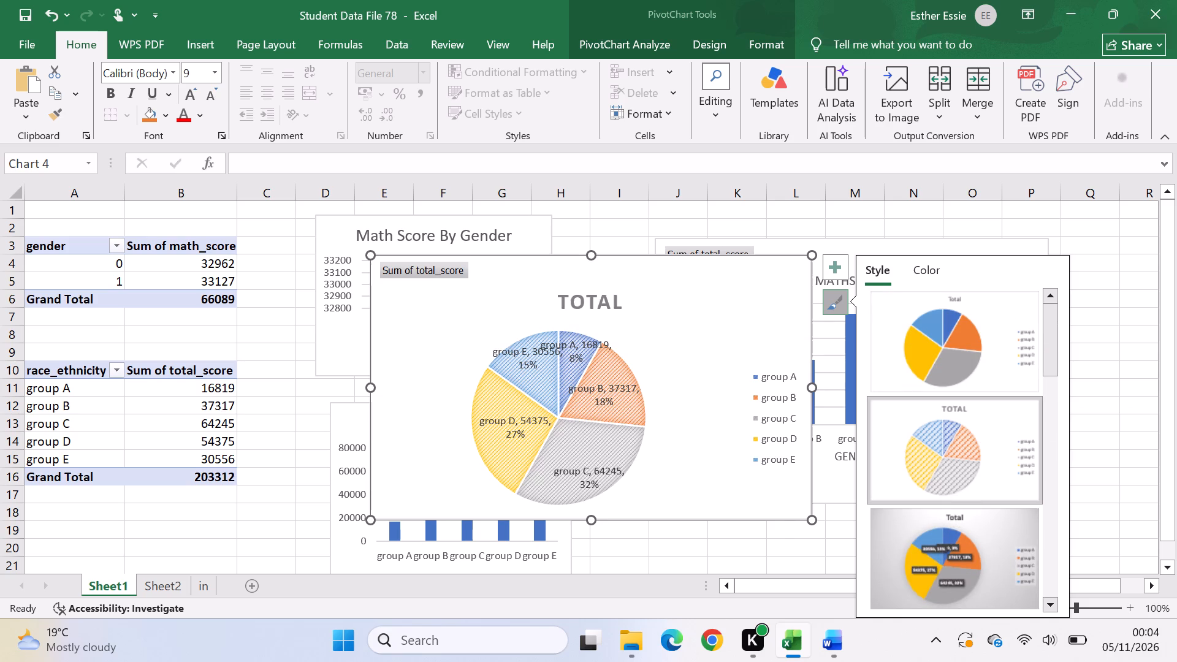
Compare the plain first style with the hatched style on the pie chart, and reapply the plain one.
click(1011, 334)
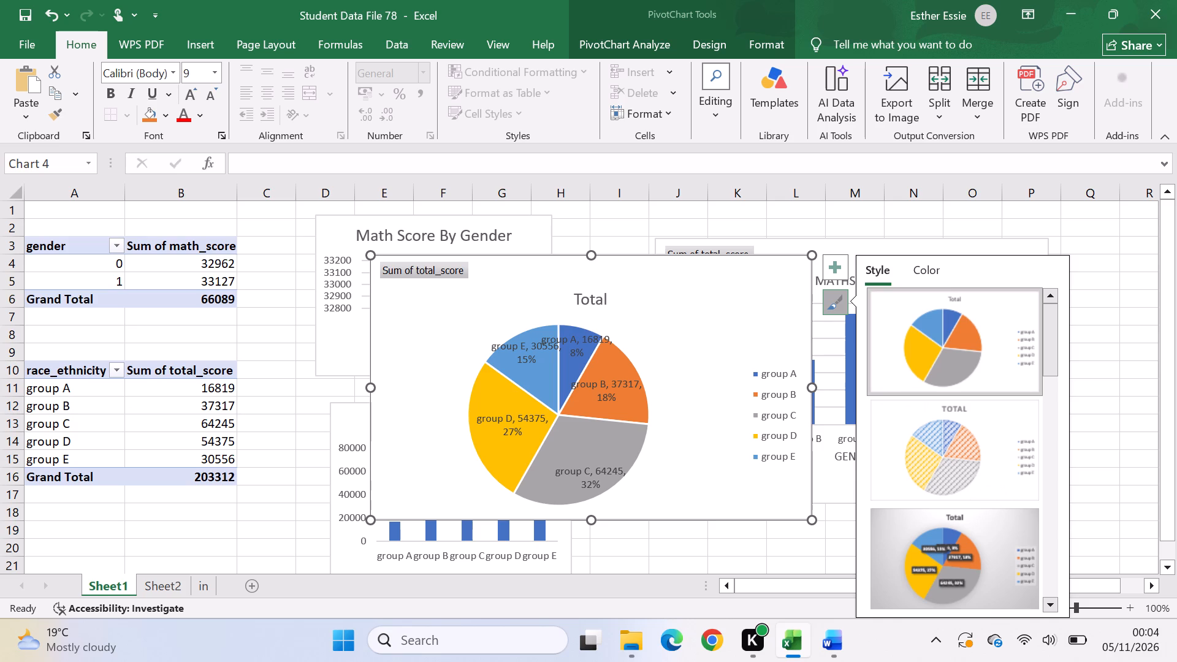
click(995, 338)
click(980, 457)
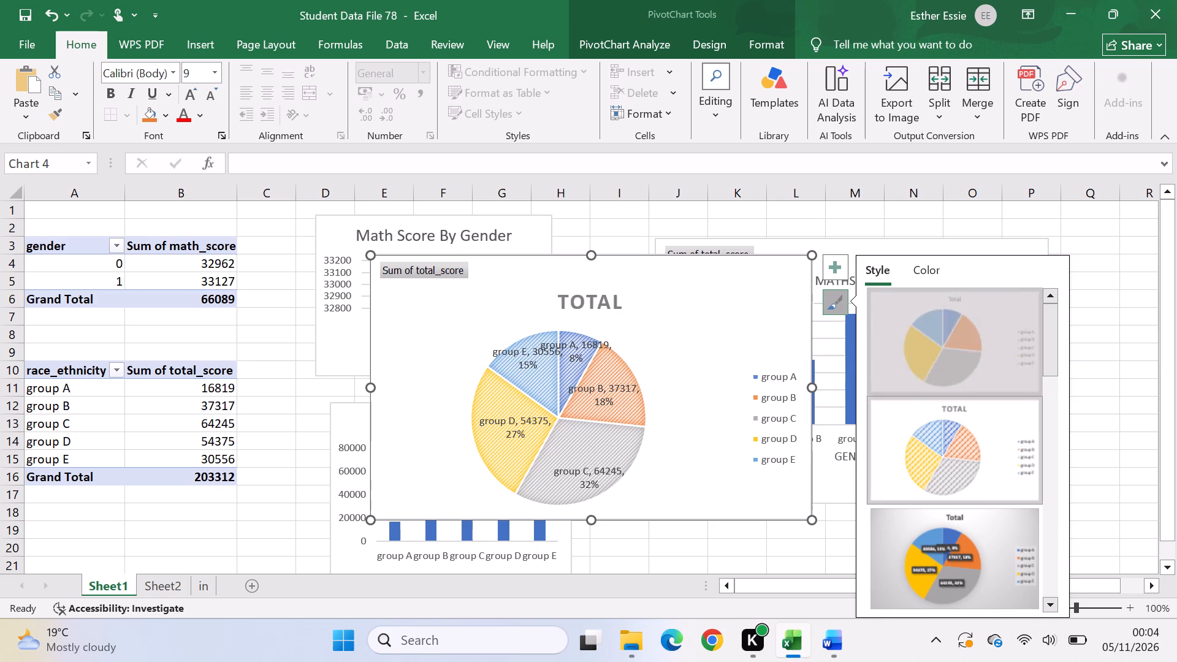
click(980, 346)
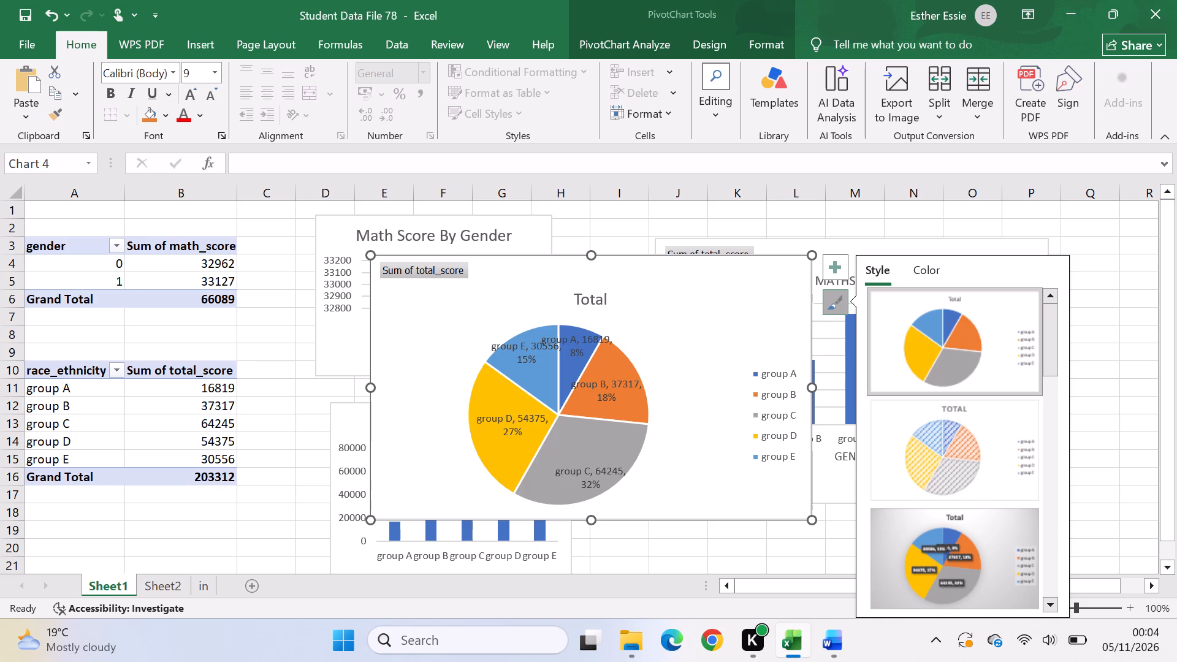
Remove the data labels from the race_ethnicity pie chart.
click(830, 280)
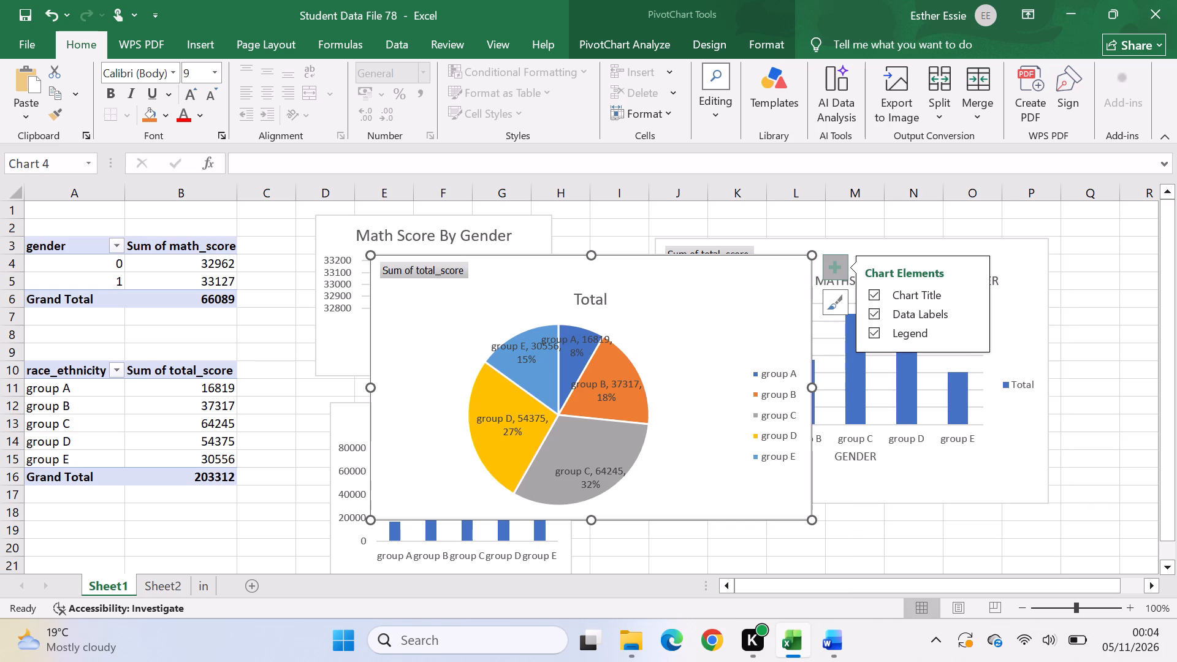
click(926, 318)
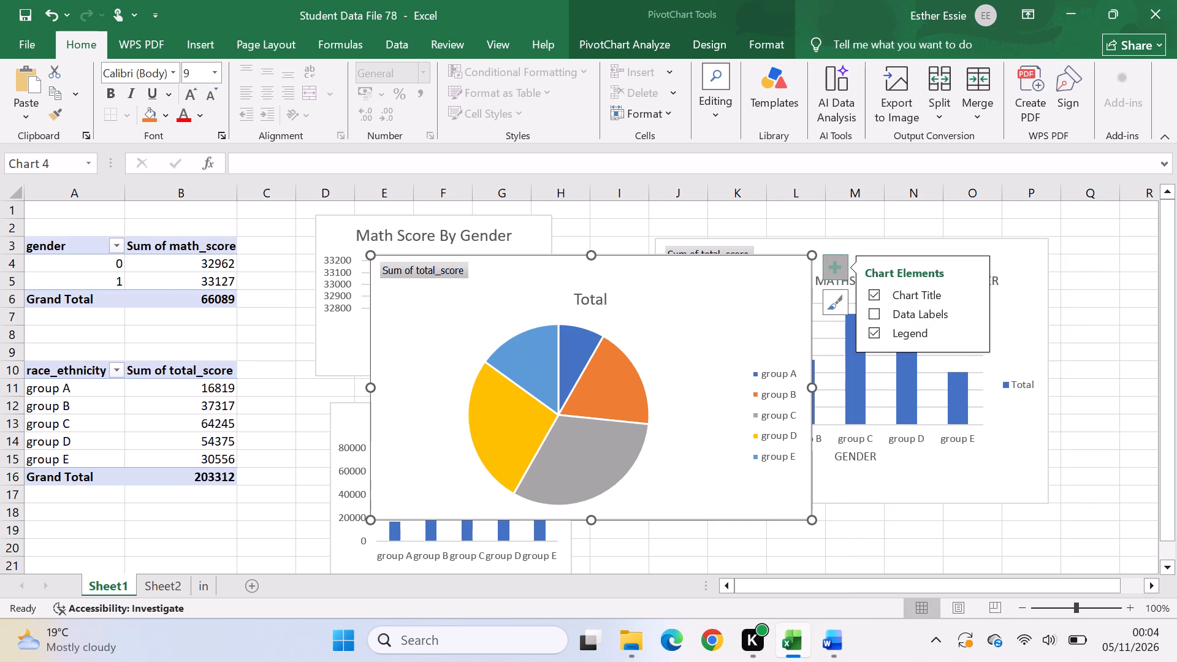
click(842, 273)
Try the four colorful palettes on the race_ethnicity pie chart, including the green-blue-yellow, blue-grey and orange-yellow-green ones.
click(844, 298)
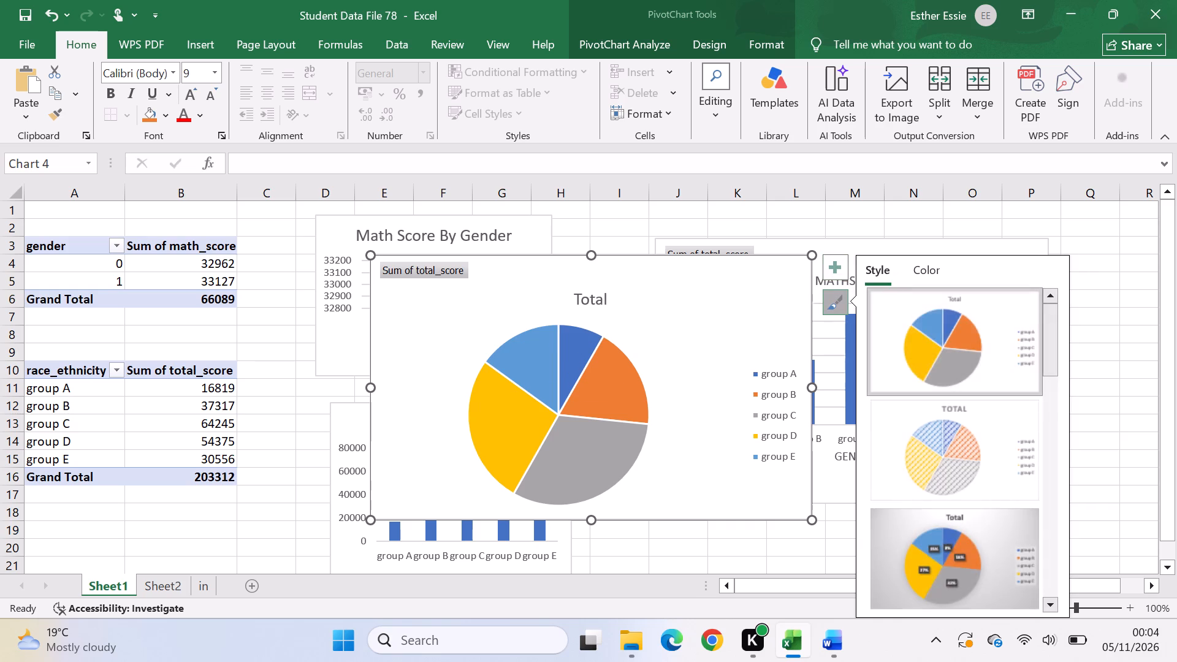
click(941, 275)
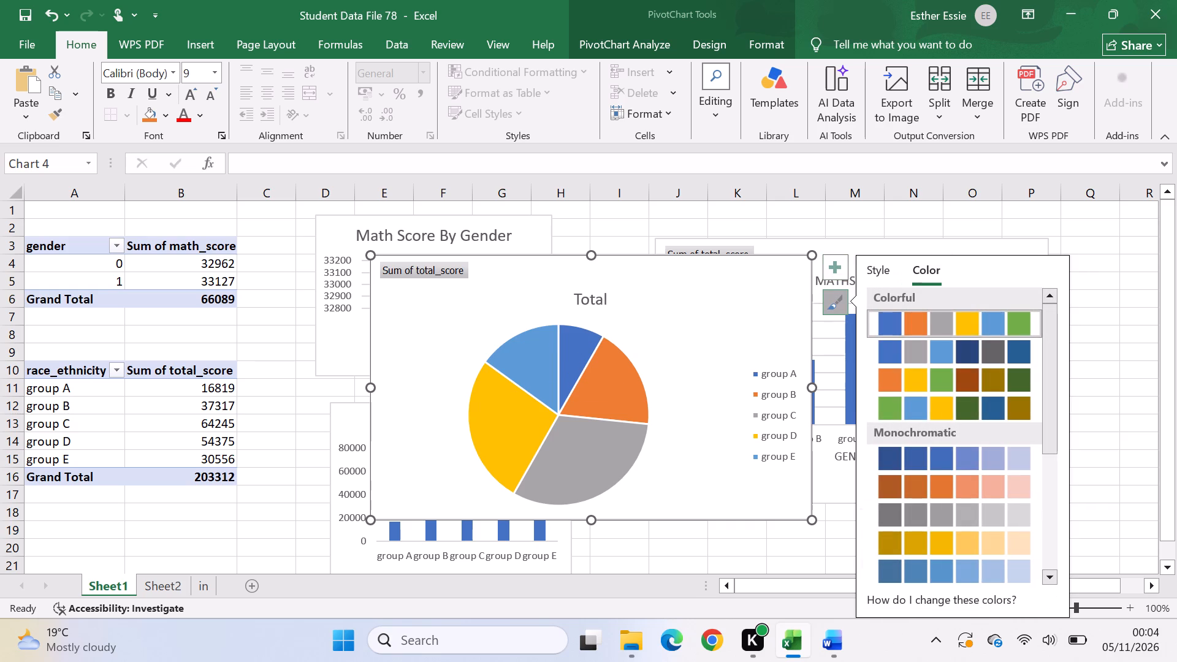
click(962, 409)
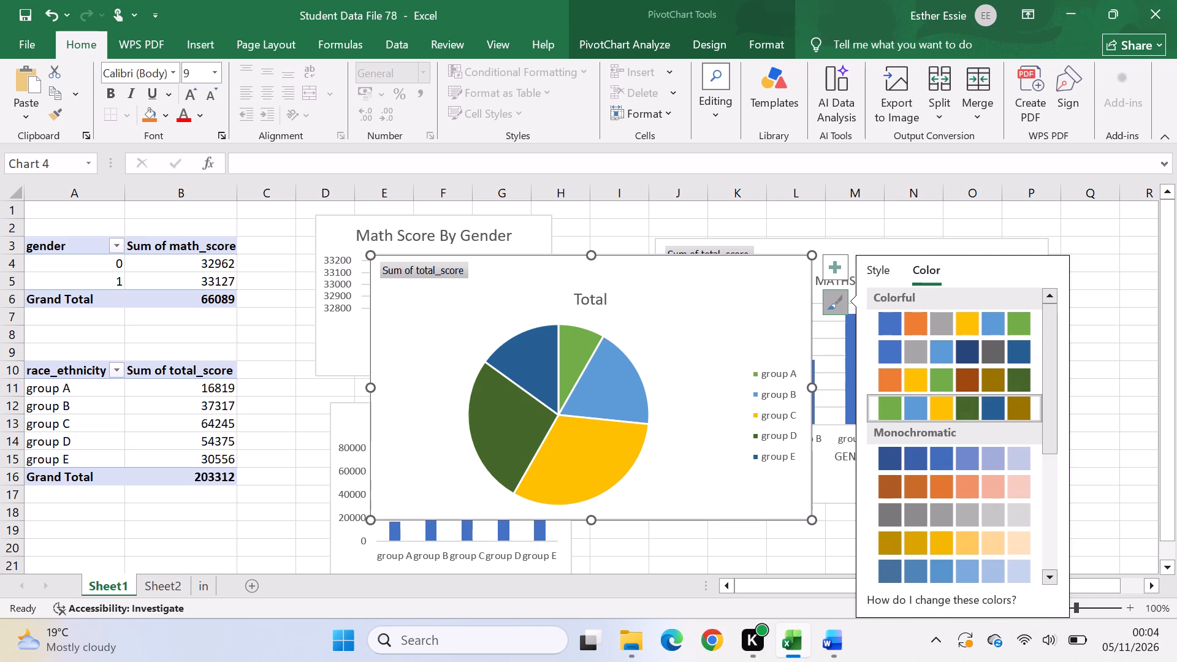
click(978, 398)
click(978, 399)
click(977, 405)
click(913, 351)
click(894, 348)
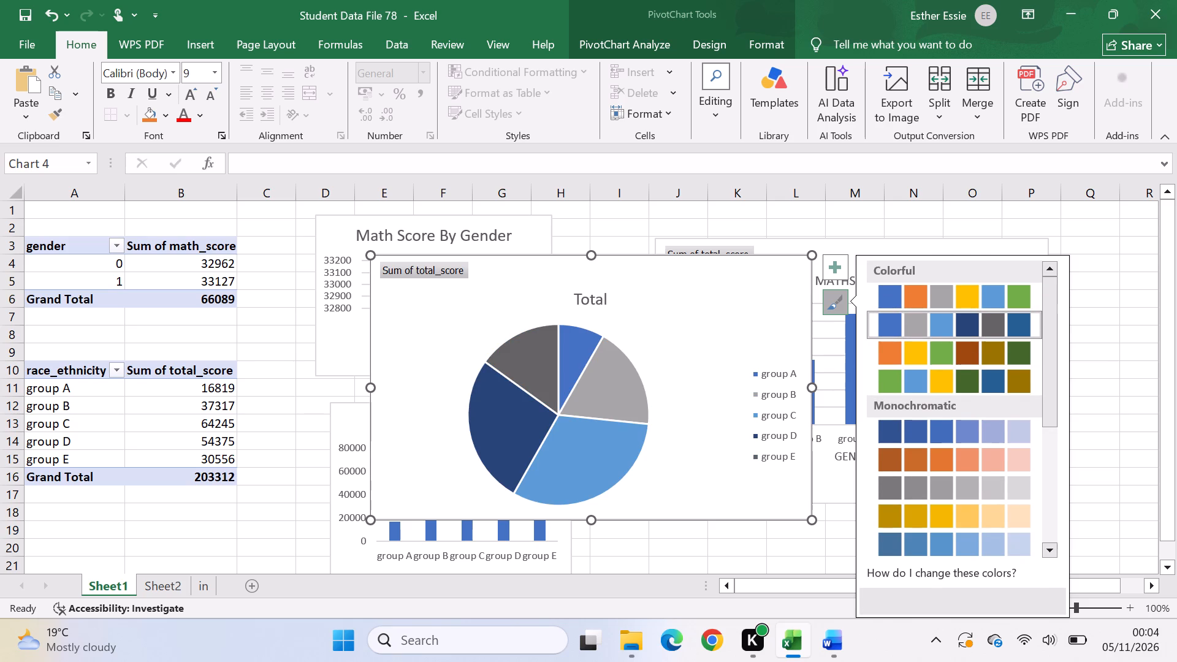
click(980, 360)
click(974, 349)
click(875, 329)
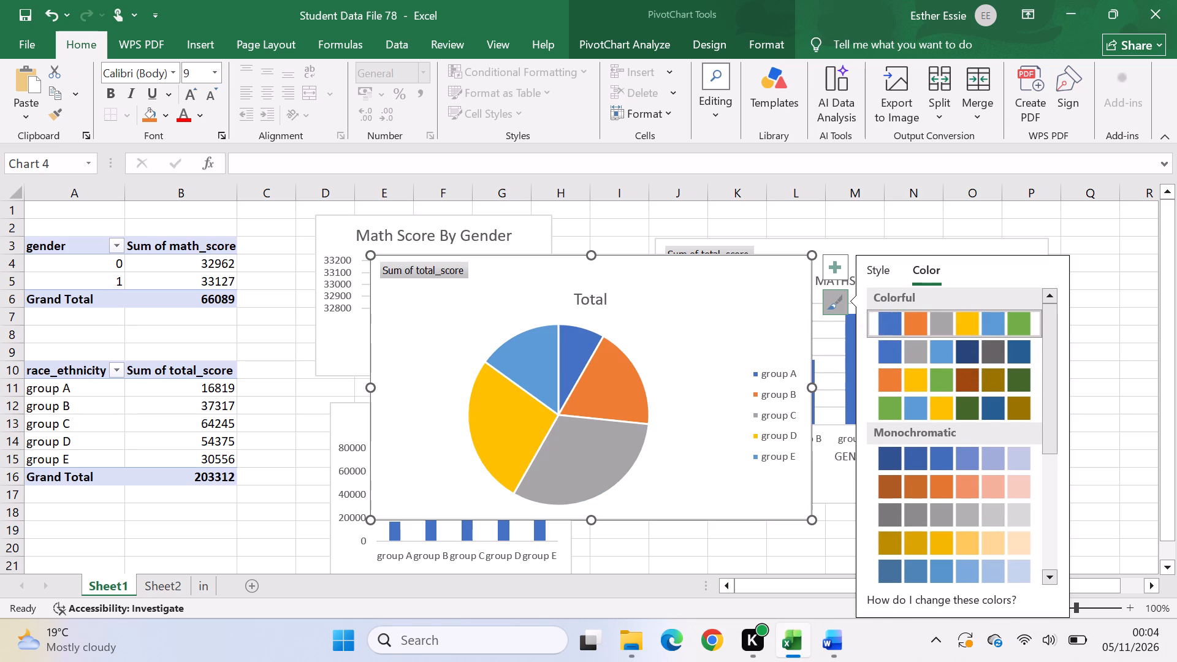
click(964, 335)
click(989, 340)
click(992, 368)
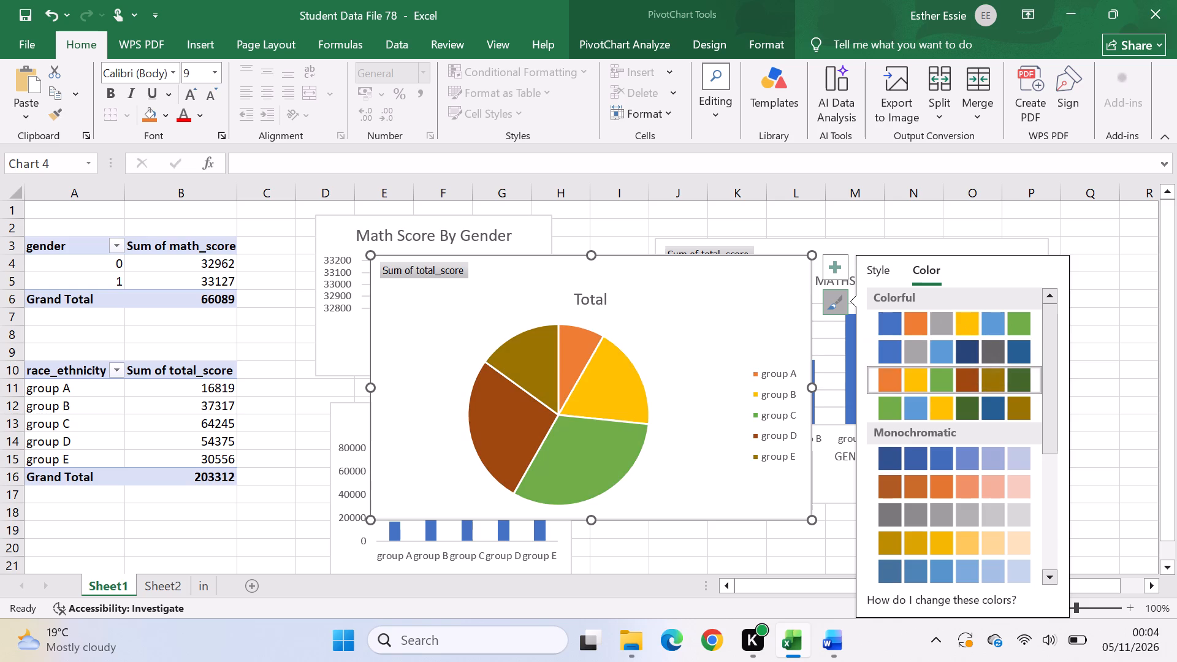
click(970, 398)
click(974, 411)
Compare the orange and gold monochromatic palettes on the pie chart, and apply the gold one.
click(944, 498)
click(941, 492)
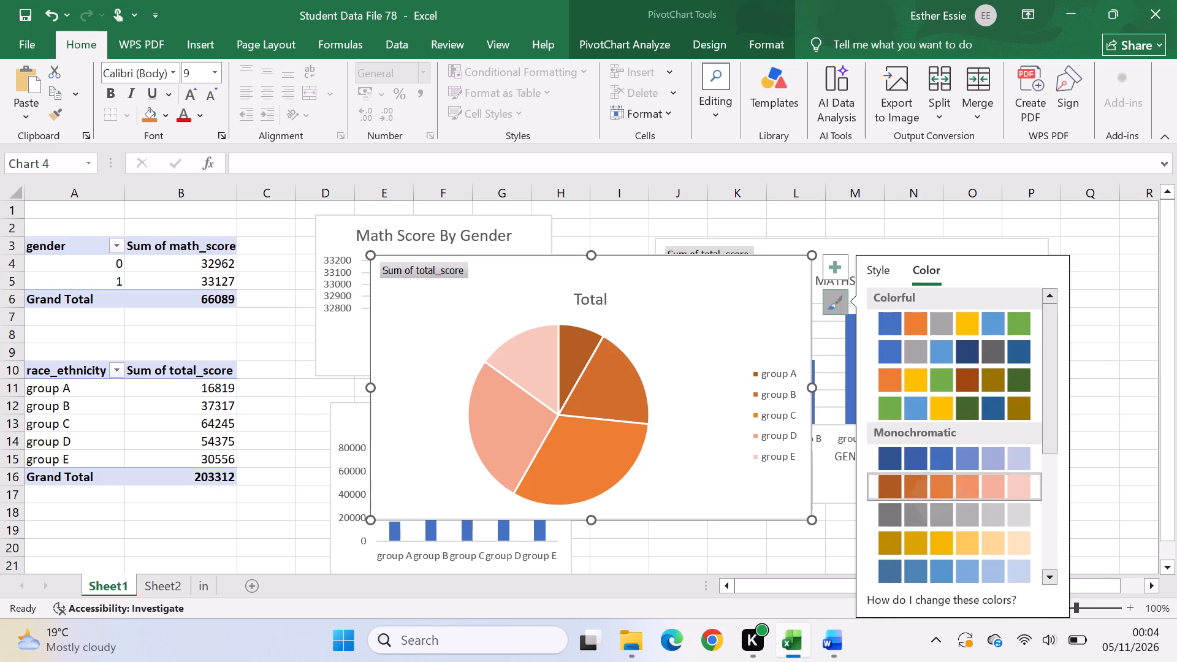
drag(941, 492, 929, 489)
double_click(931, 476)
click(932, 546)
drag(932, 546, 942, 547)
click(894, 271)
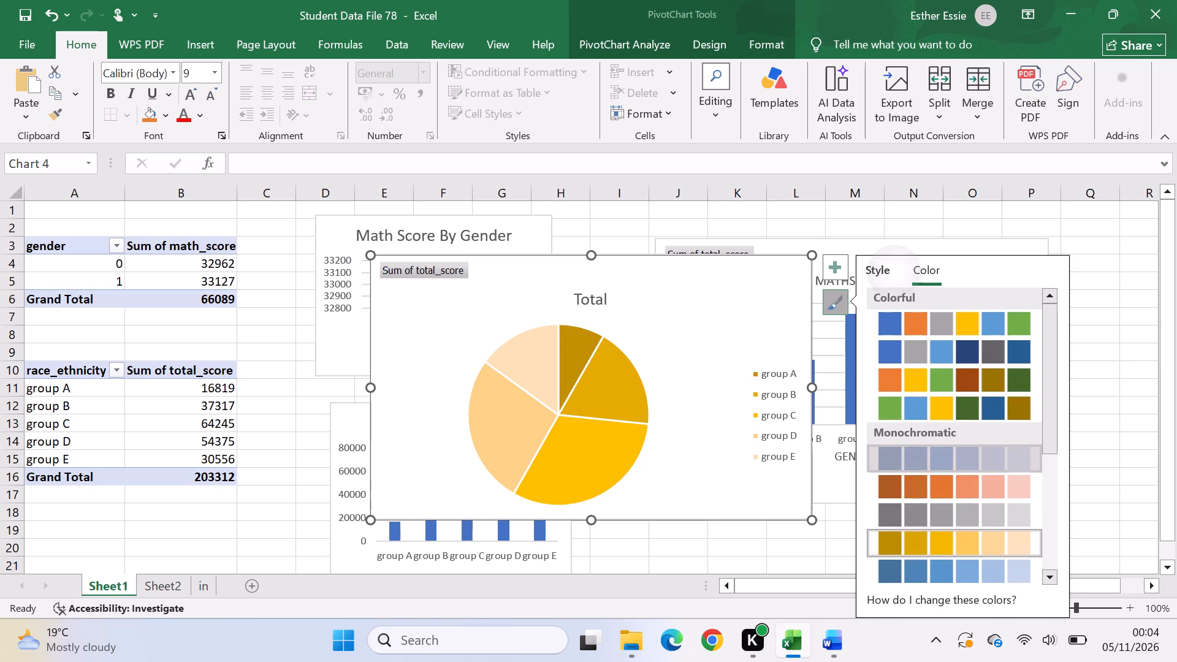
click(934, 280)
click(833, 312)
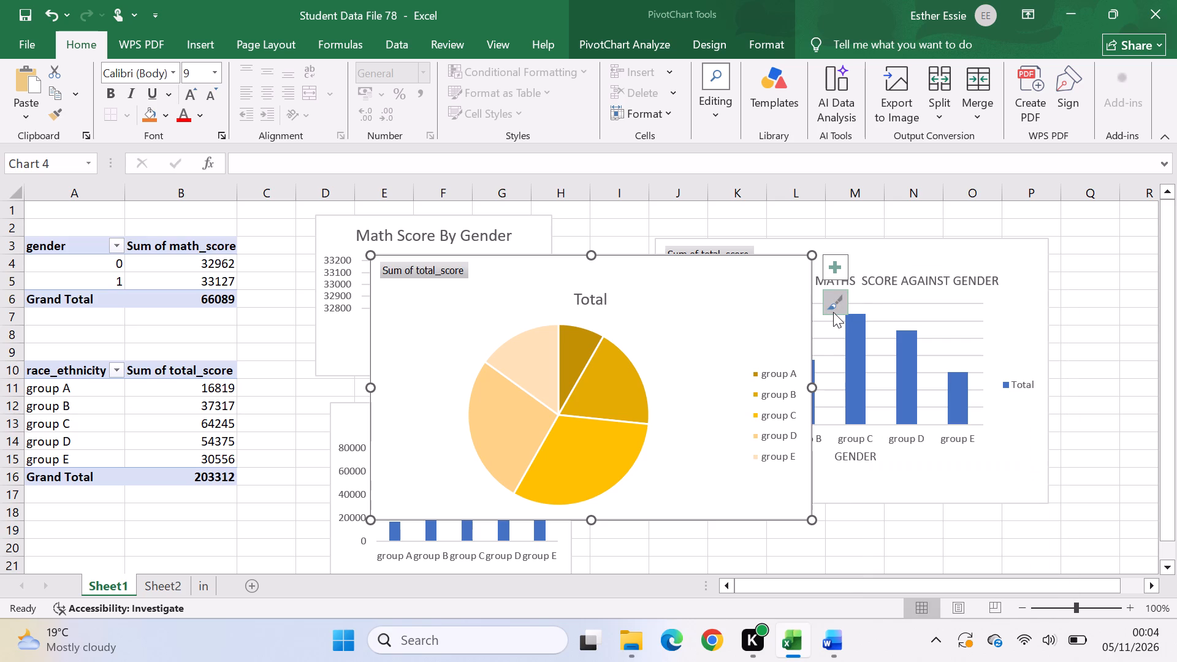
click(833, 312)
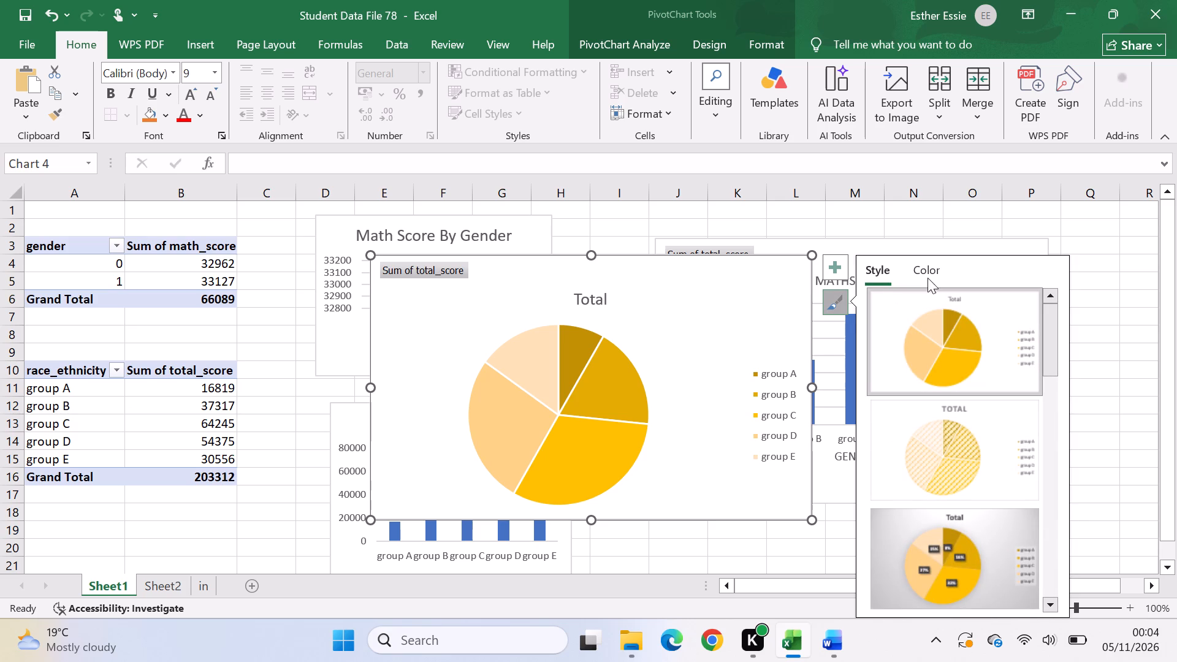
click(929, 270)
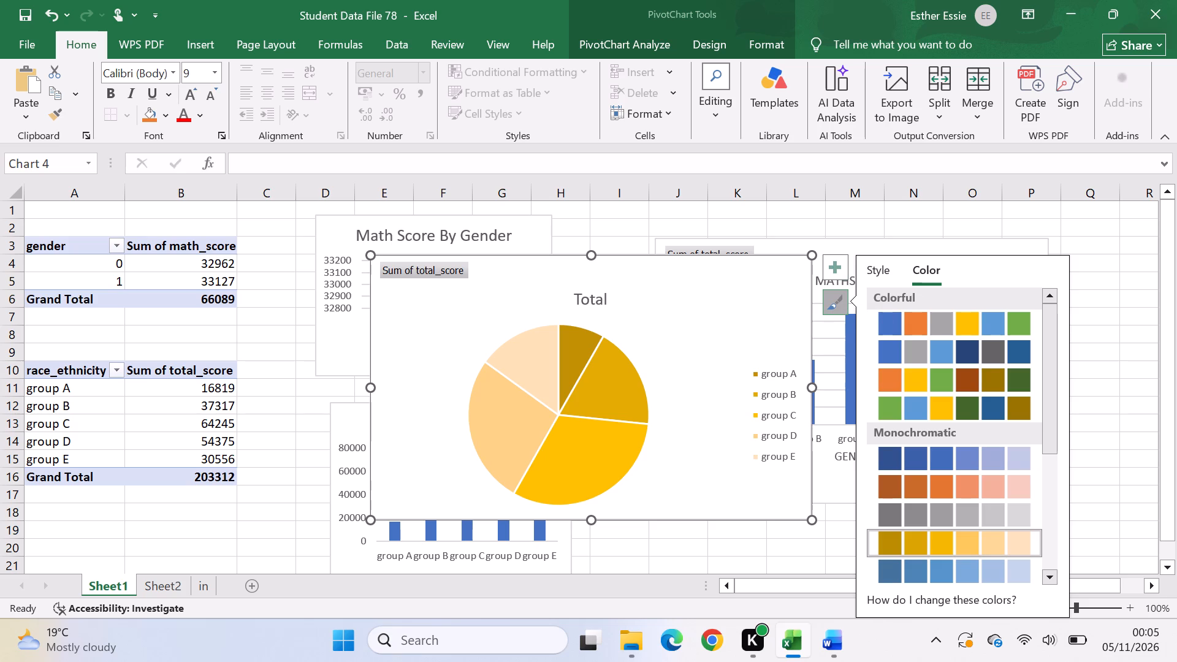
click(159, 527)
Enter the formula =SUM(B11:B15) in cell B17, below the race_ethnicity table's Grand Total, to add up the group total scores.
click(110, 497)
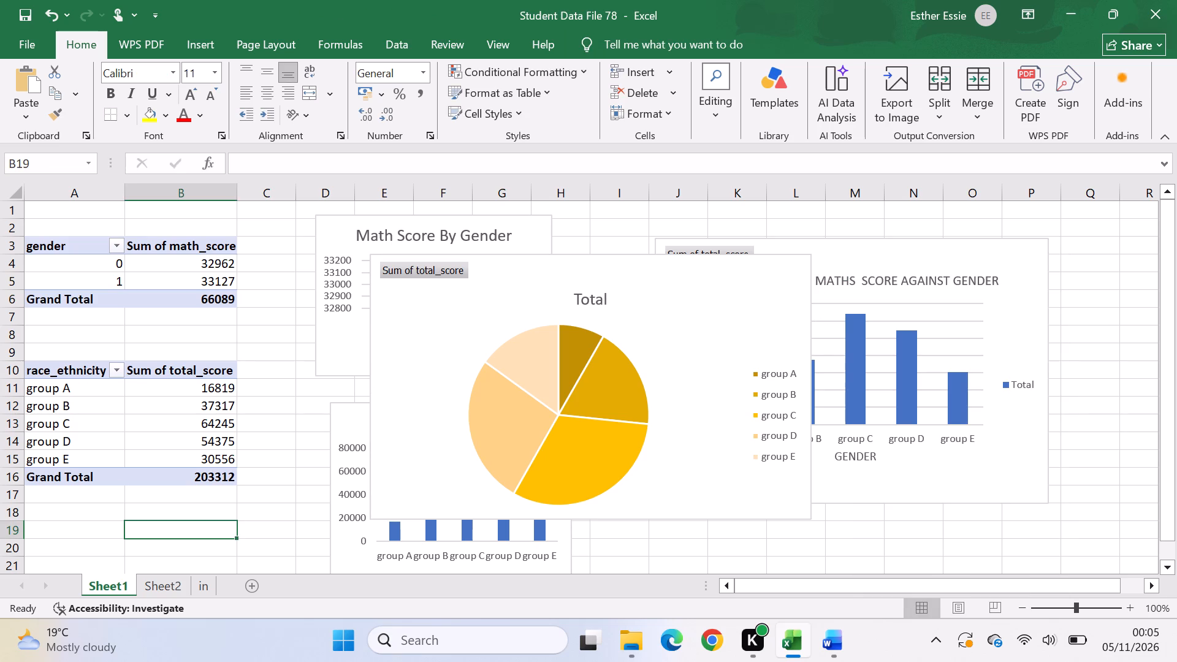
click(150, 500)
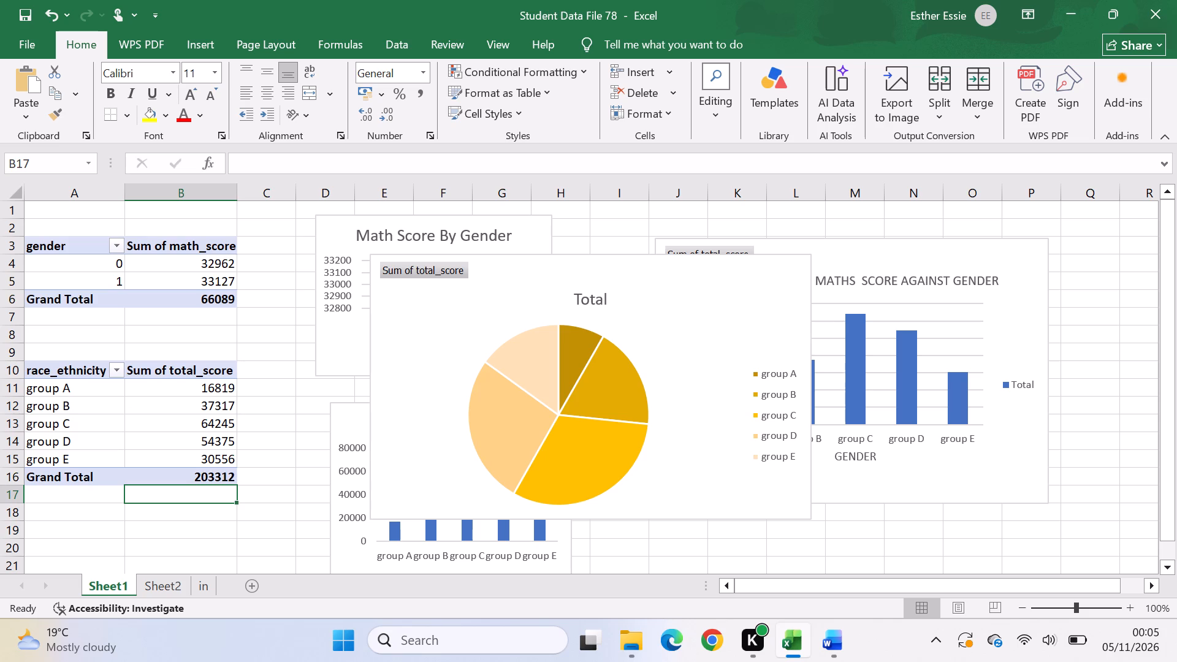
key(equal)
key(s)
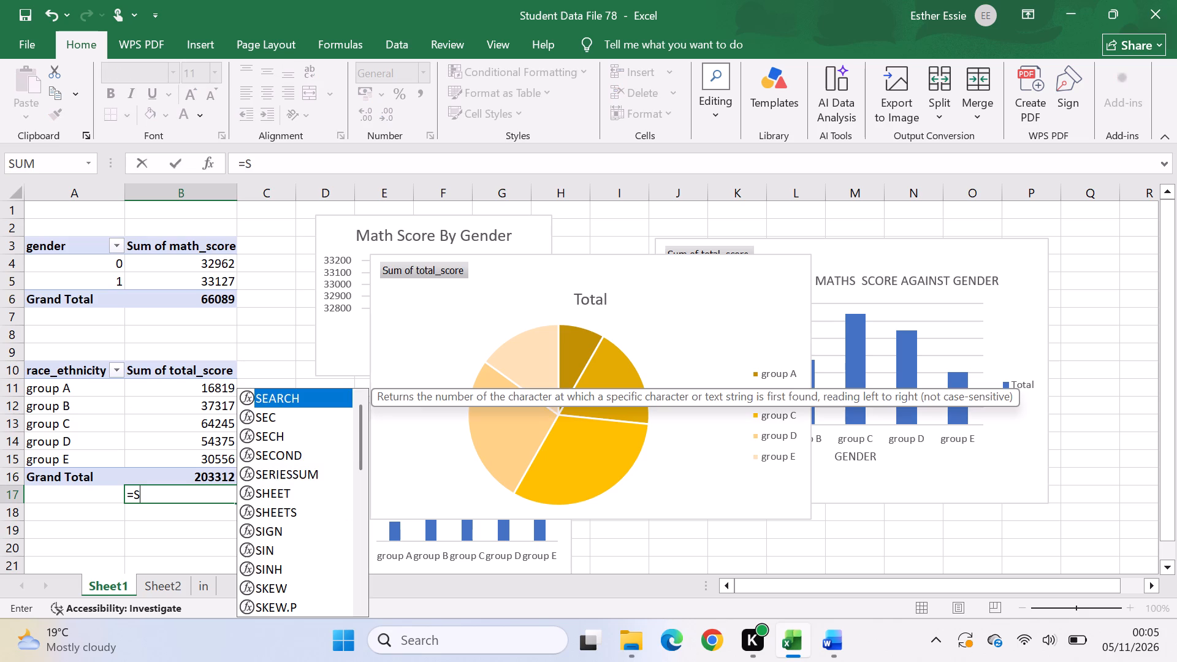
text(UM)
click(271, 474)
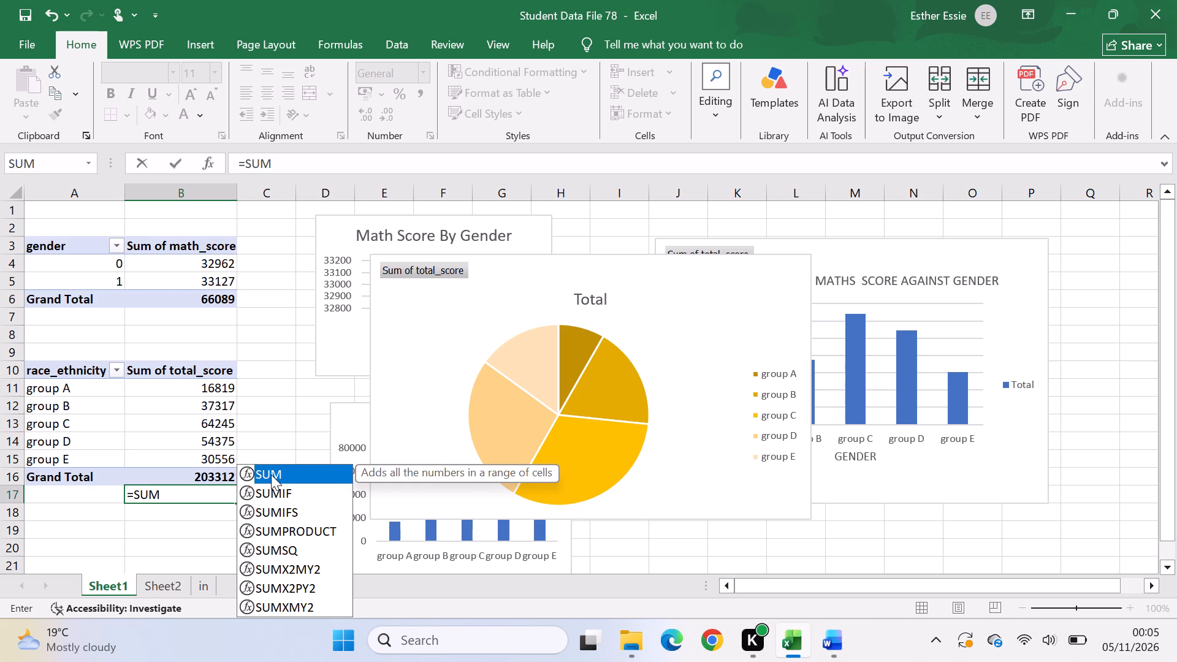
click(271, 474)
double_click(271, 474)
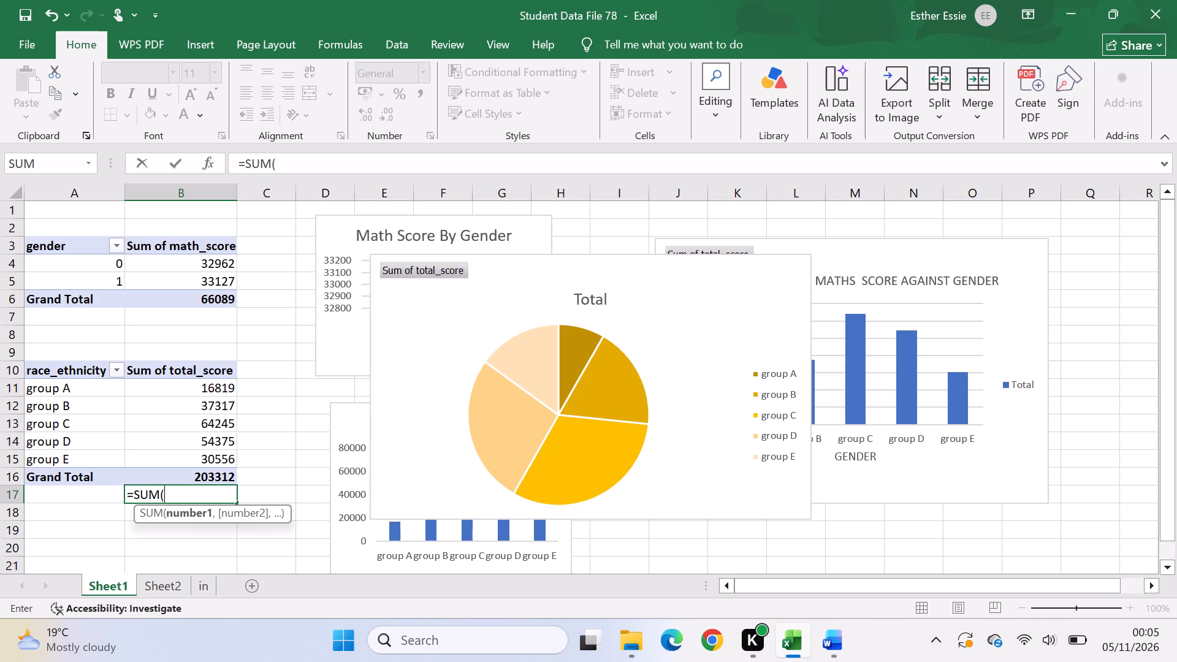
click(194, 387)
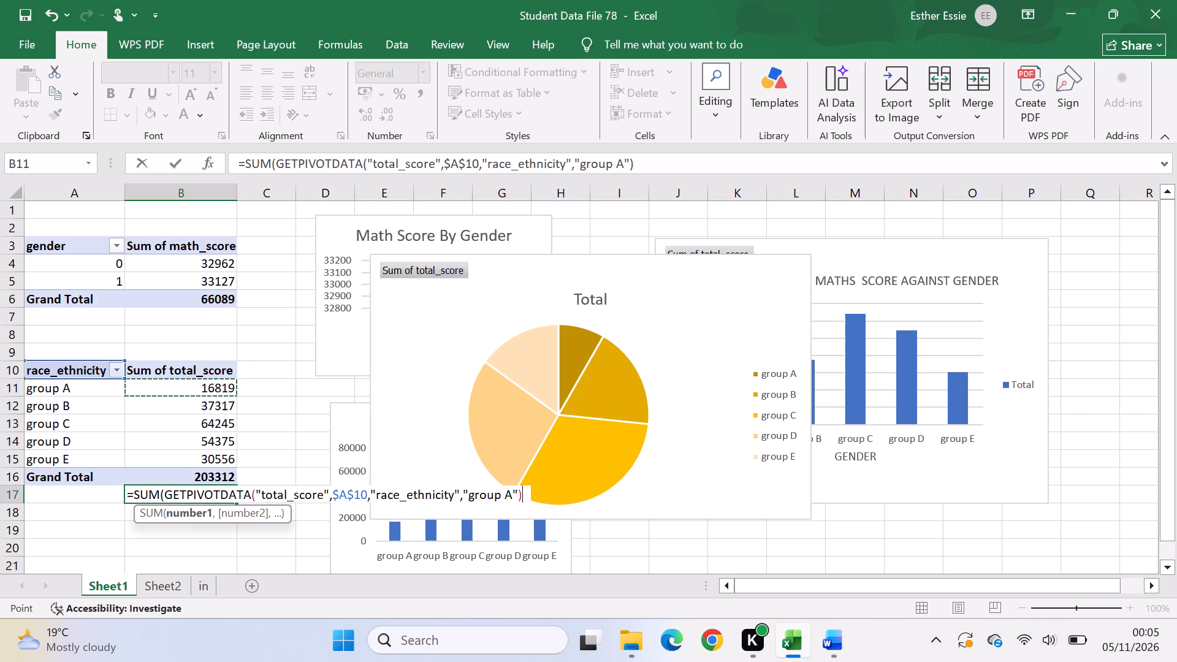
drag(194, 387, 199, 436)
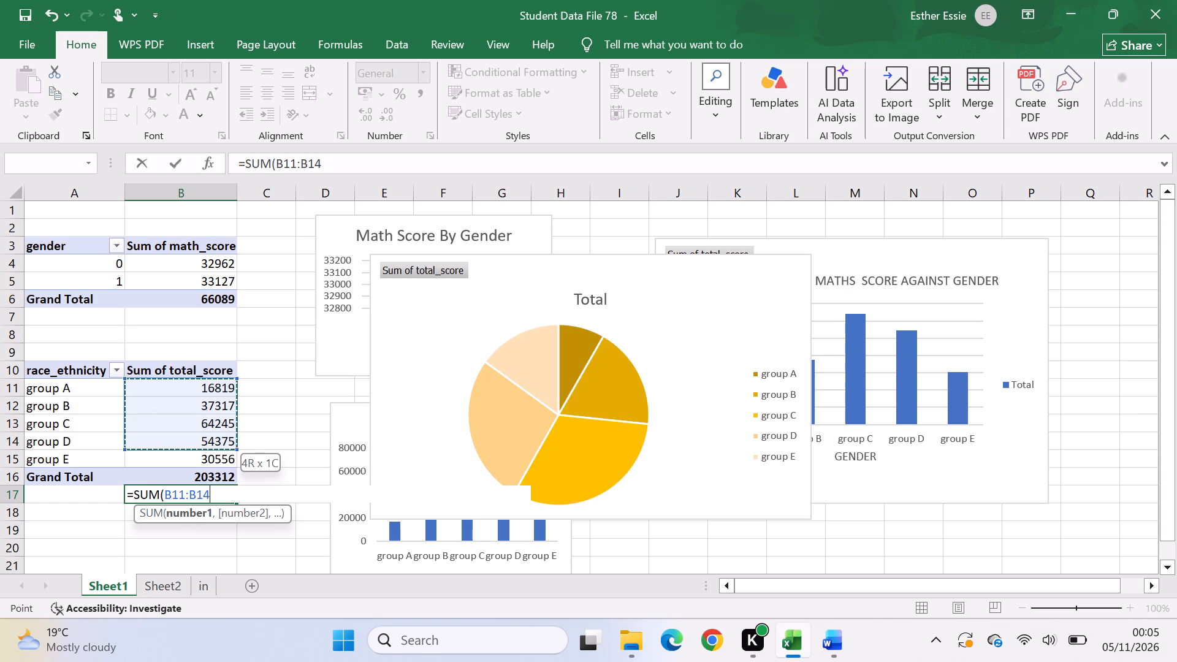
drag(199, 436, 199, 456)
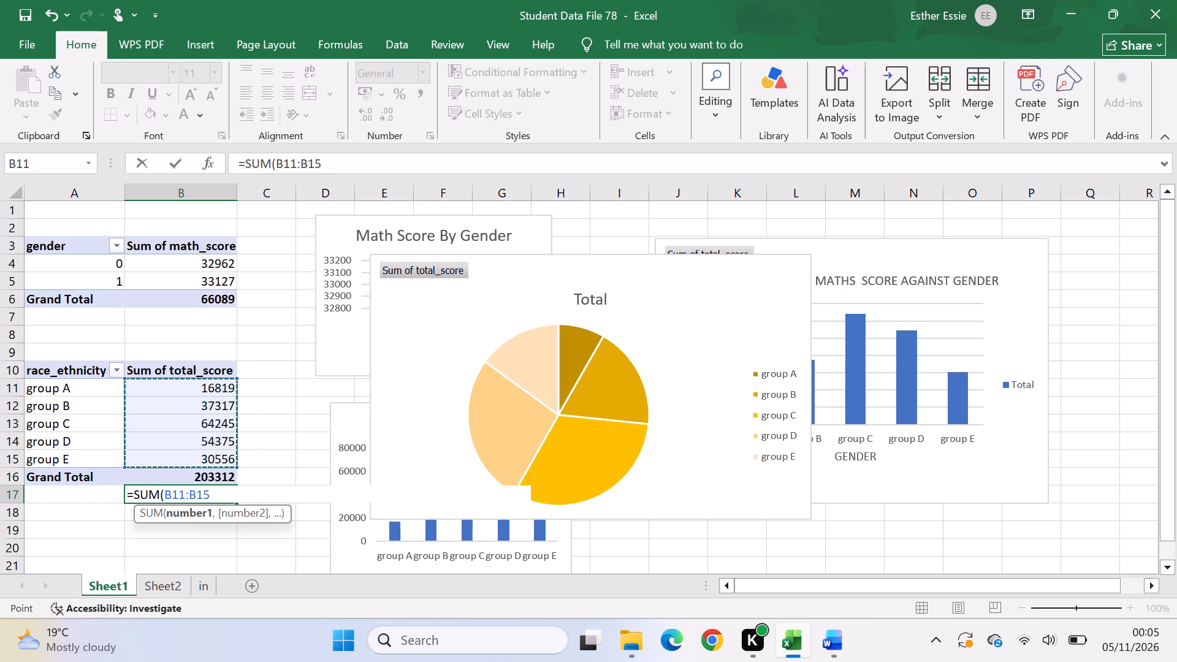
key(shift+parenright)
key(Return)
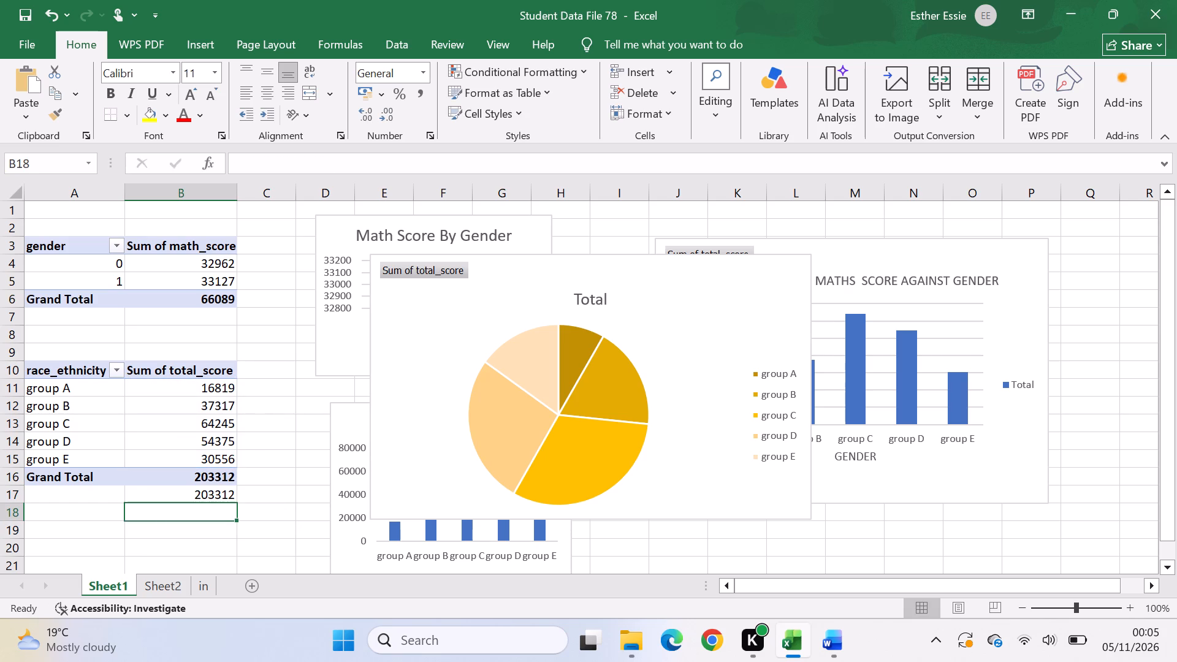
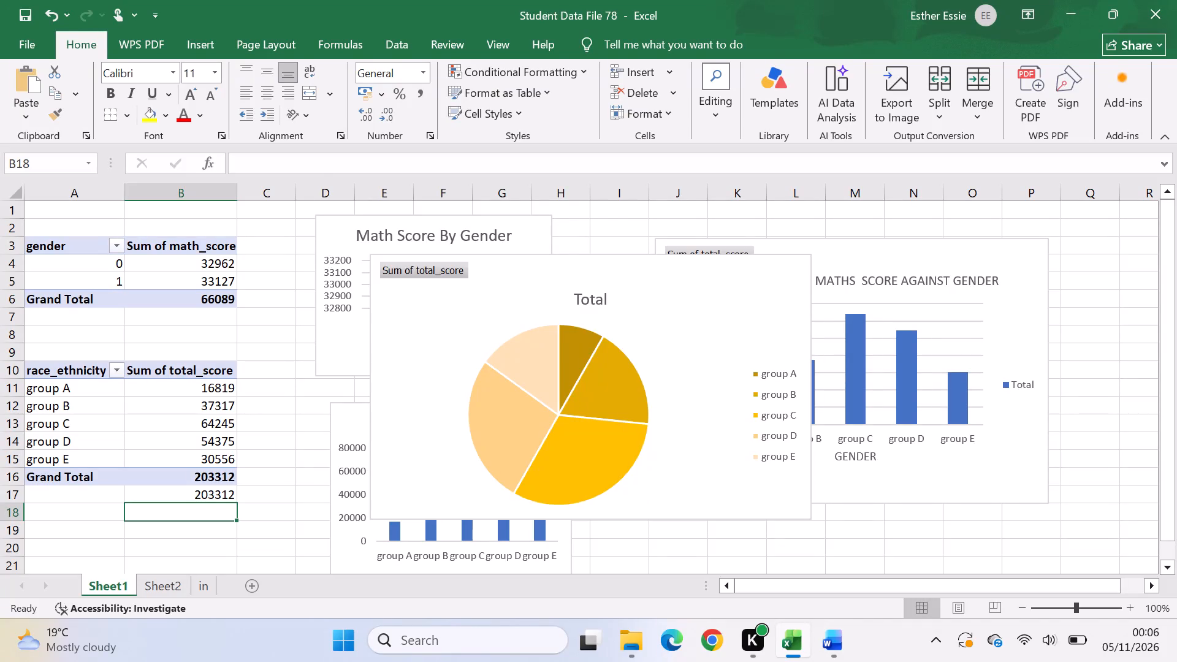
Clear the SUM formula from cell B17, below the race_ethnicity table's Grand Total.
click(205, 494)
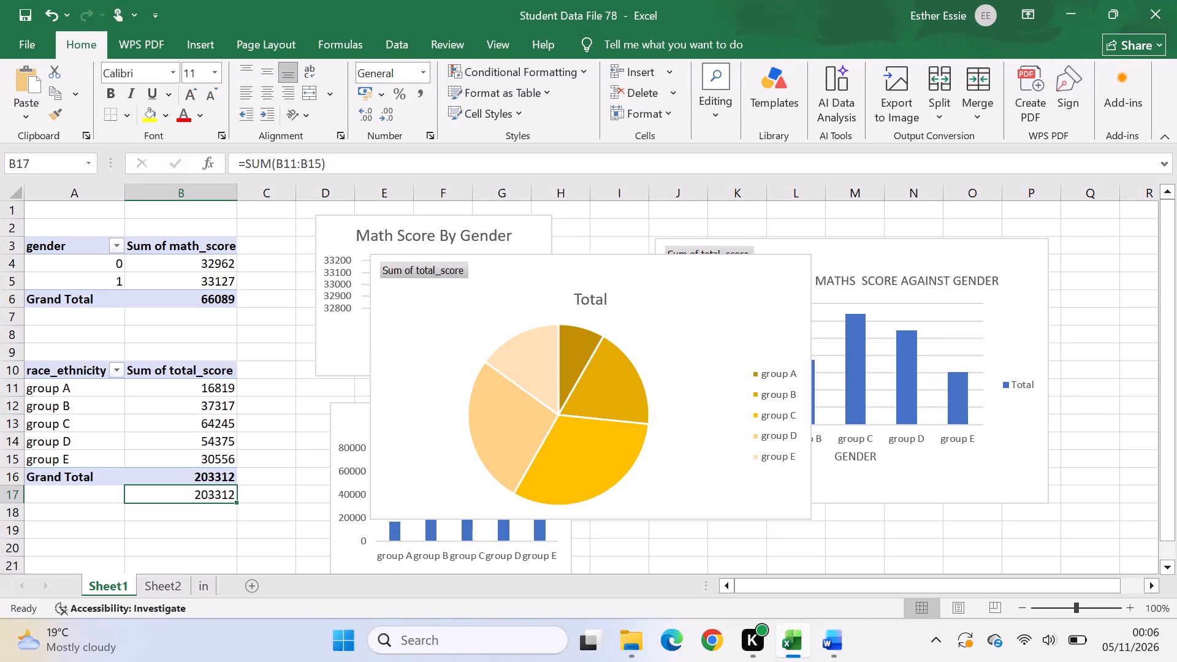
key(BackSpace)
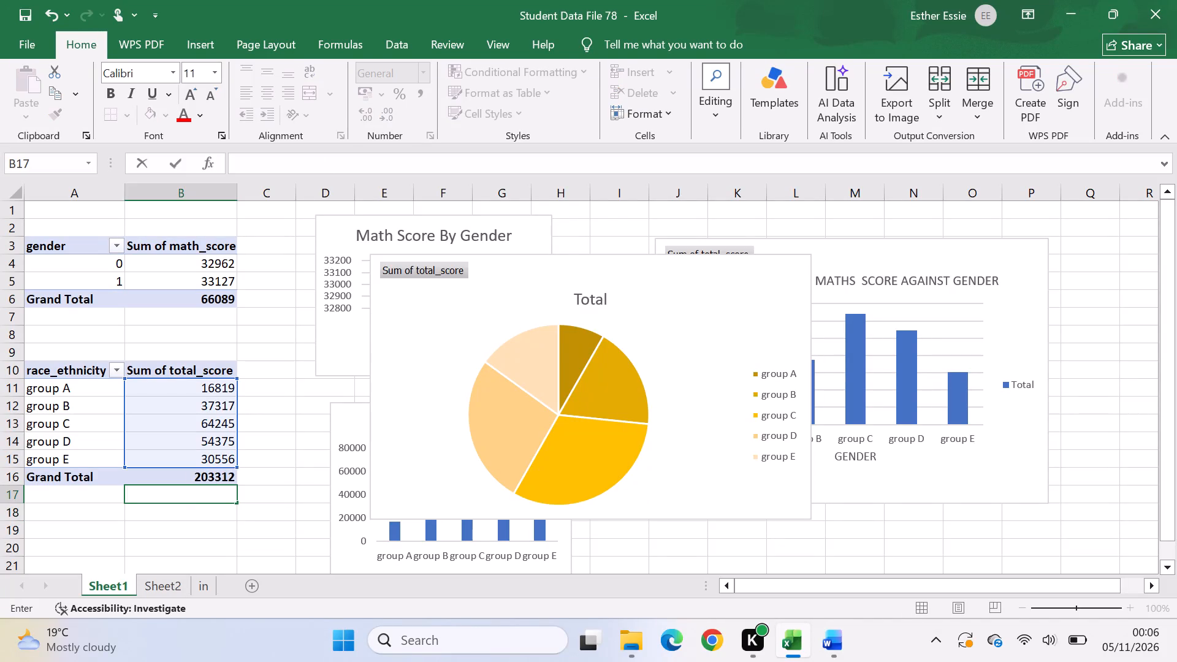
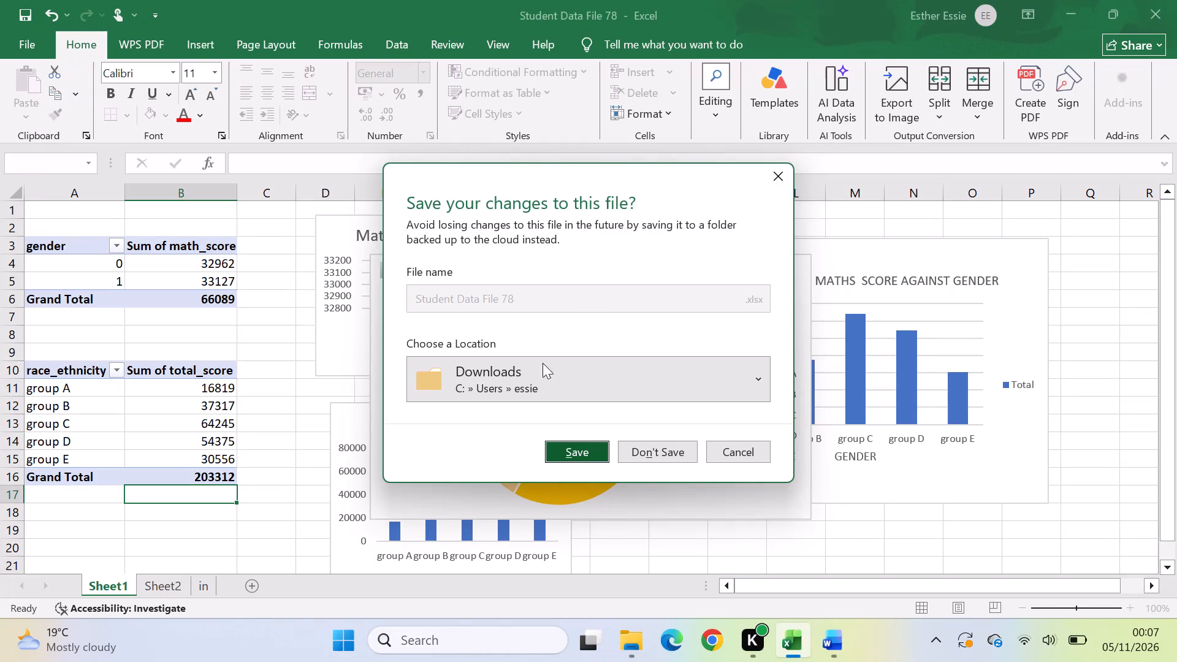
Close the Student Data File 78 workbook without saving the changes.
scroll(559, 375, right, 3)
click(661, 444)
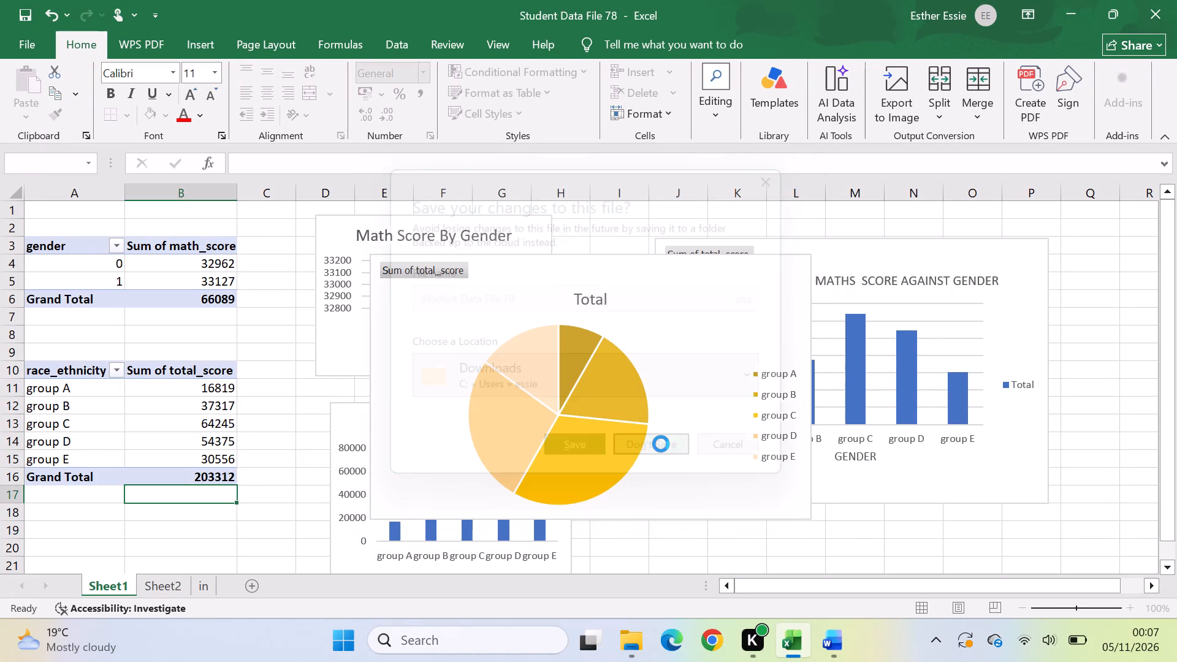